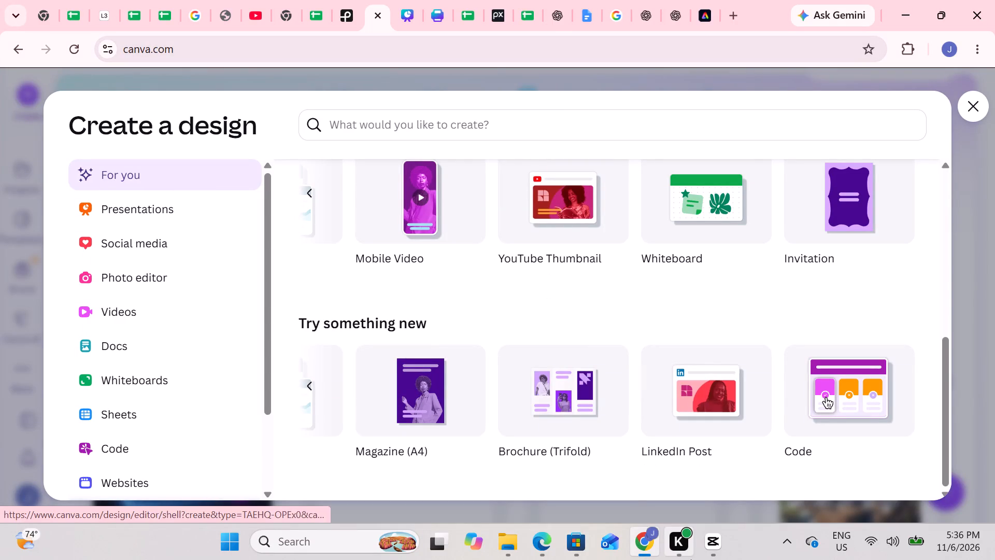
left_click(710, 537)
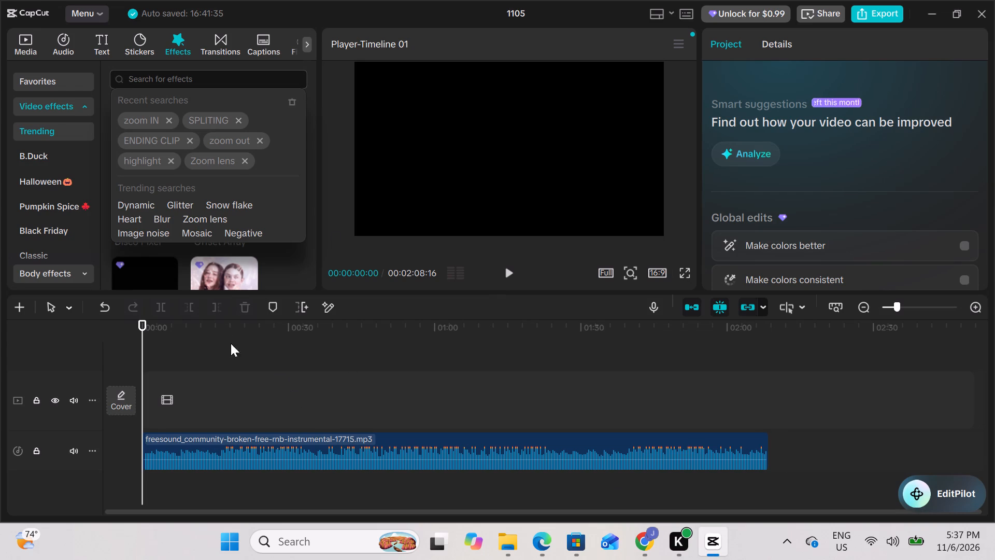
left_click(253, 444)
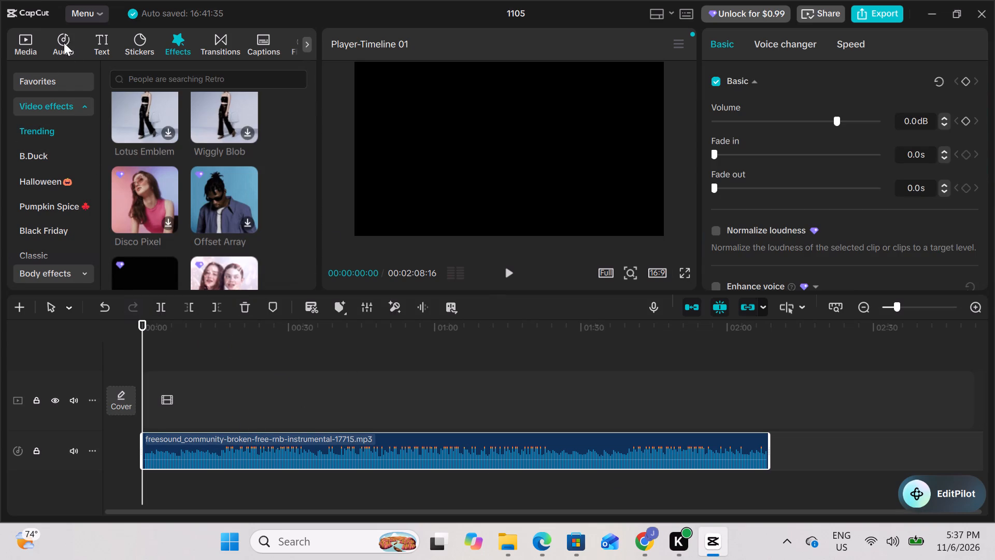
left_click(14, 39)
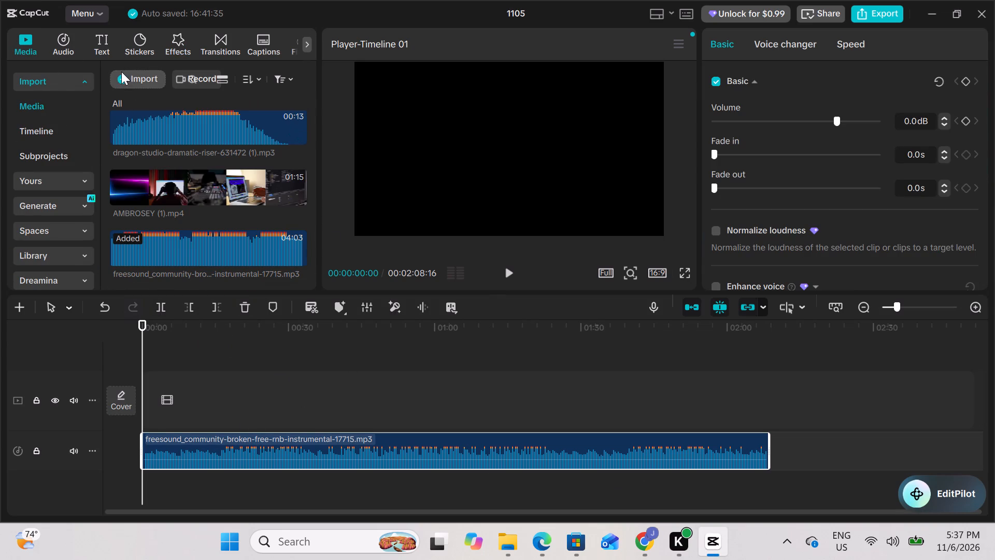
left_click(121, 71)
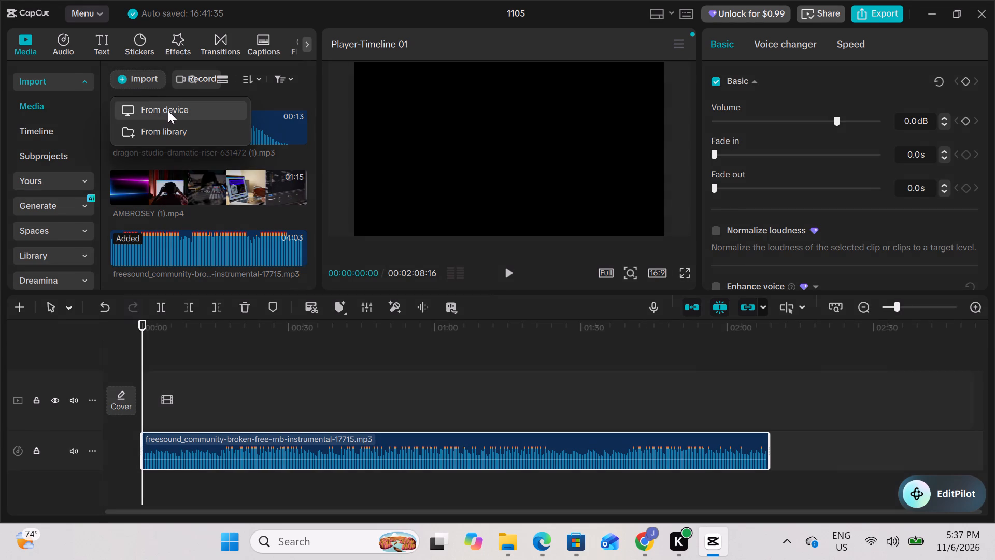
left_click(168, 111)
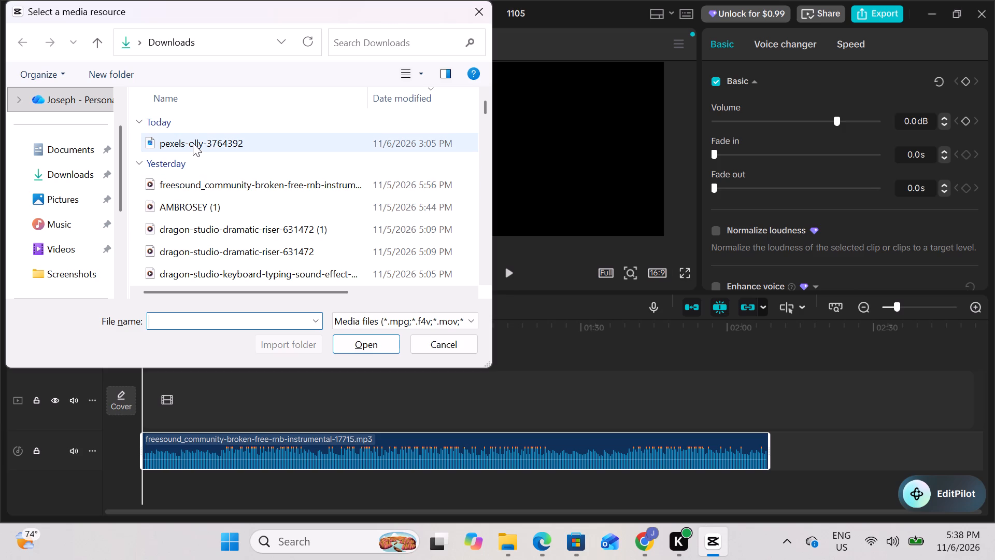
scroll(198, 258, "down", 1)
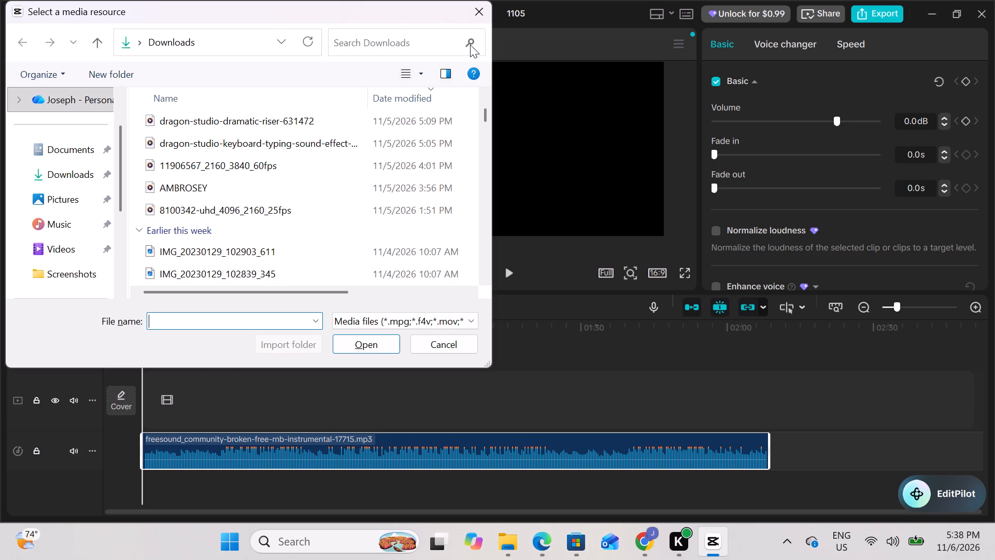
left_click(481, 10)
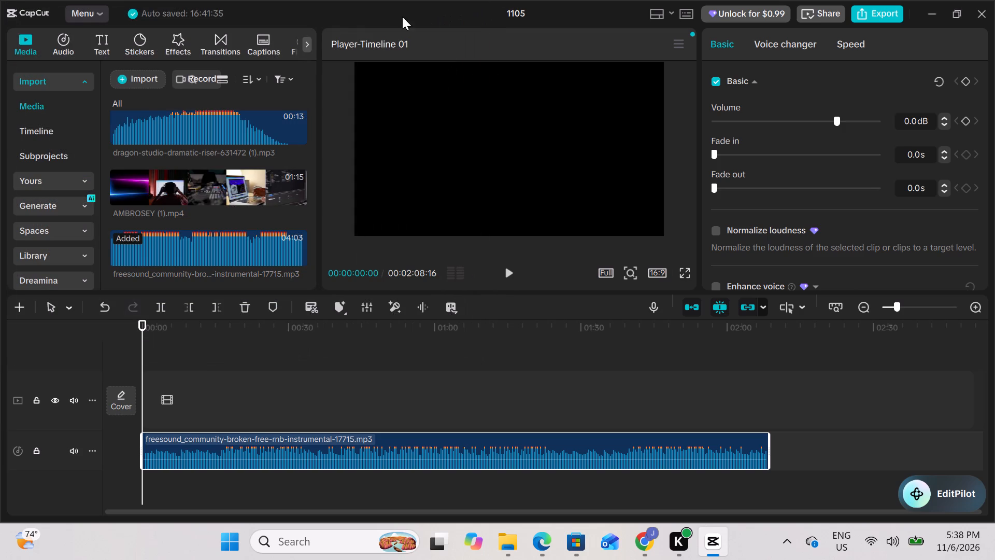
Switch to the Pexels page in Chrome and close the donation pop-up and the shocked woman photo's detail view.
left_click(637, 536)
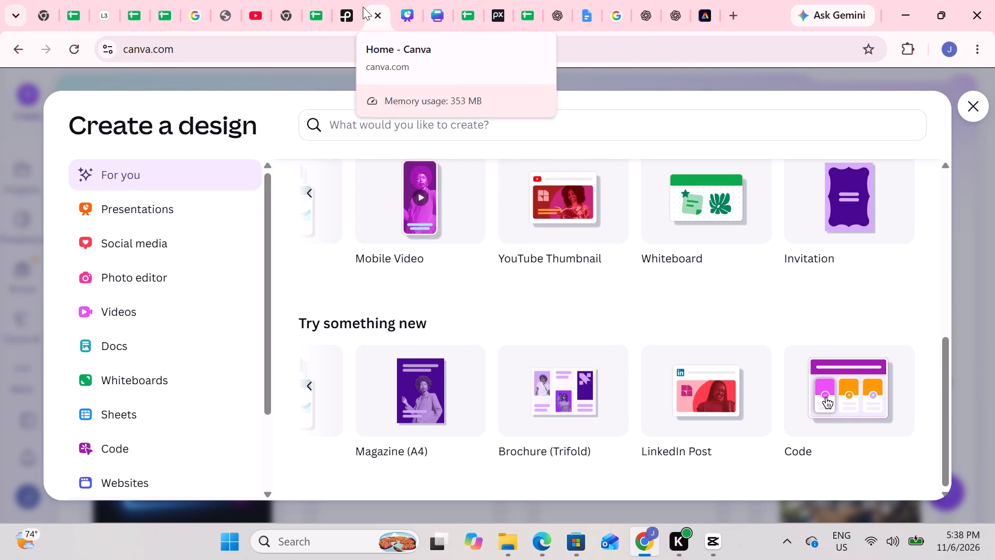
left_click(349, 9)
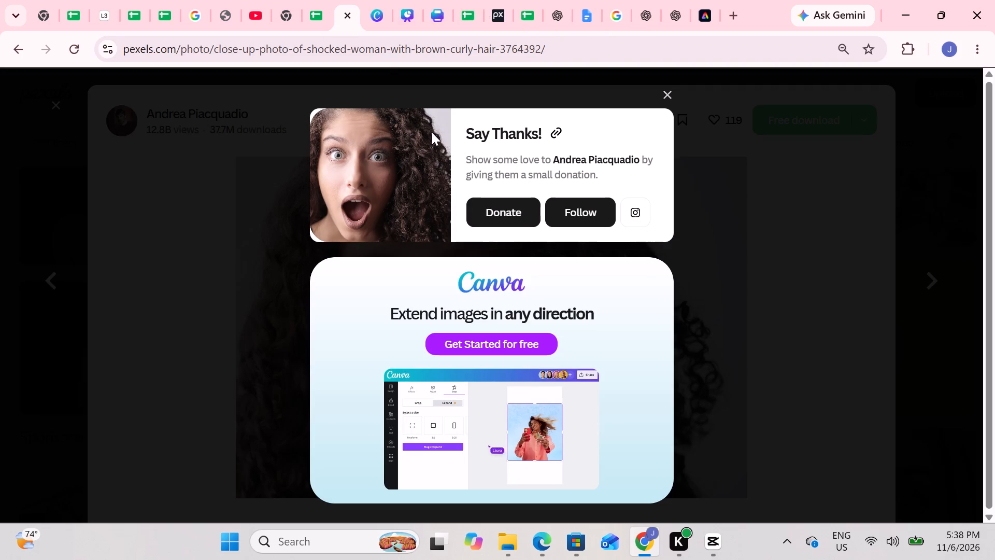
left_click(669, 92)
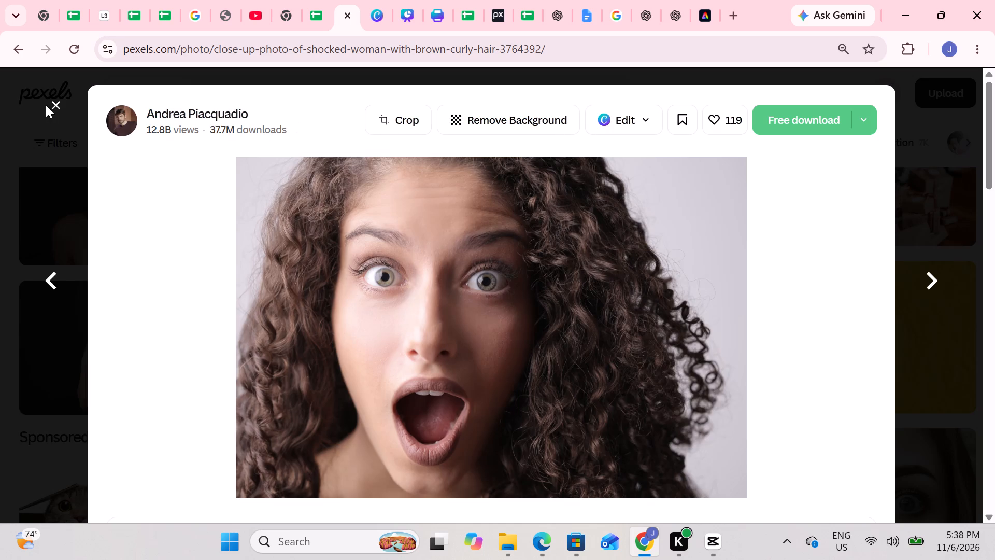
left_click(51, 105)
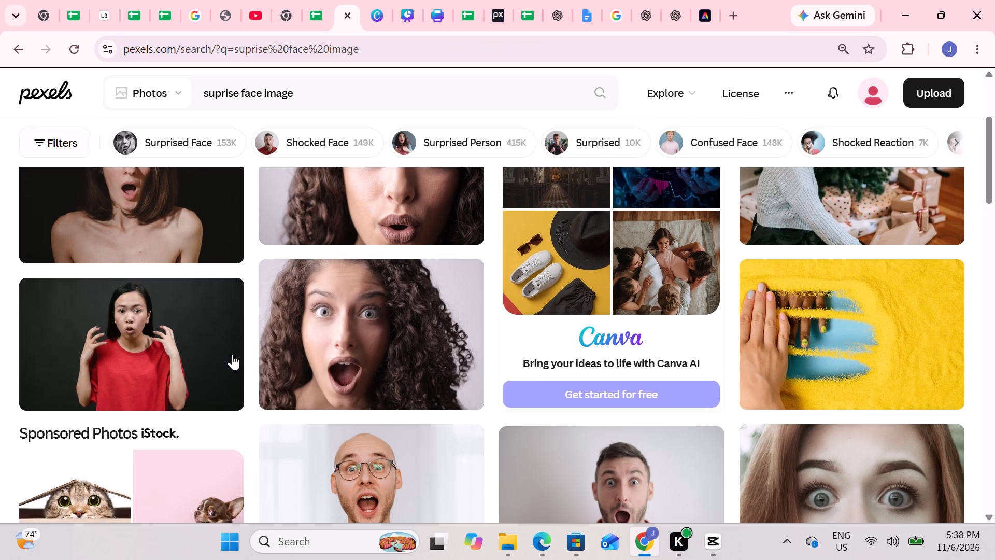
Clear the "suprise face image" query and run the recent search "Video Editing Software" on Pexels.
scroll(232, 355, "down", 1)
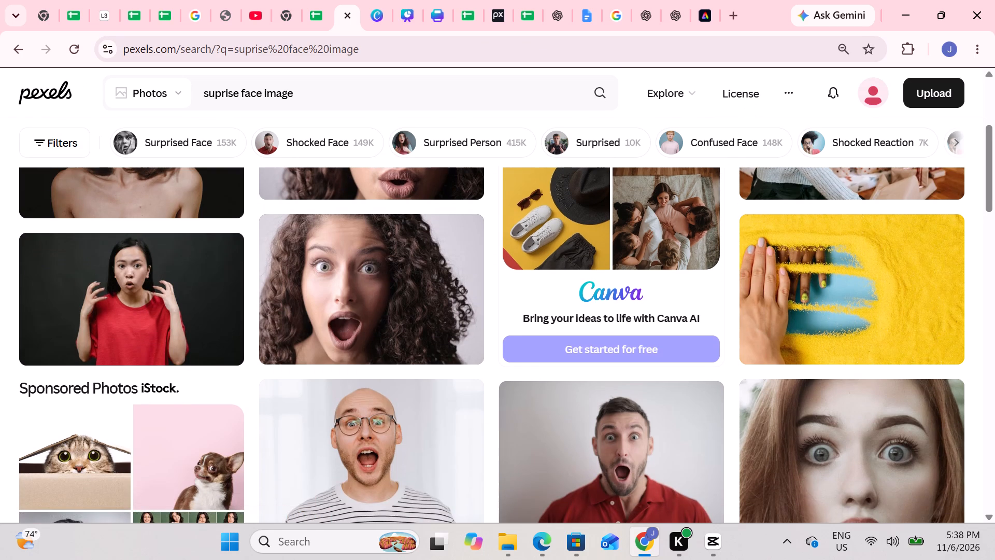
left_click(301, 85)
key("BackSpace")
key("BackSpace")
key("BackSpace")
key("BackSpace")
key("BackSpace")
key("BackSpace")
key("BackSpace")
key("BackSpace")
key("BackSpace")
key("BackSpace")
key("BackSpace")
key("BackSpace")
key("BackSpace")
key("BackSpace")
key("BackSpace")
key("BackSpace")
key("BackSpace")
key("BackSpace")
key("BackSpace")
key("BackSpace")
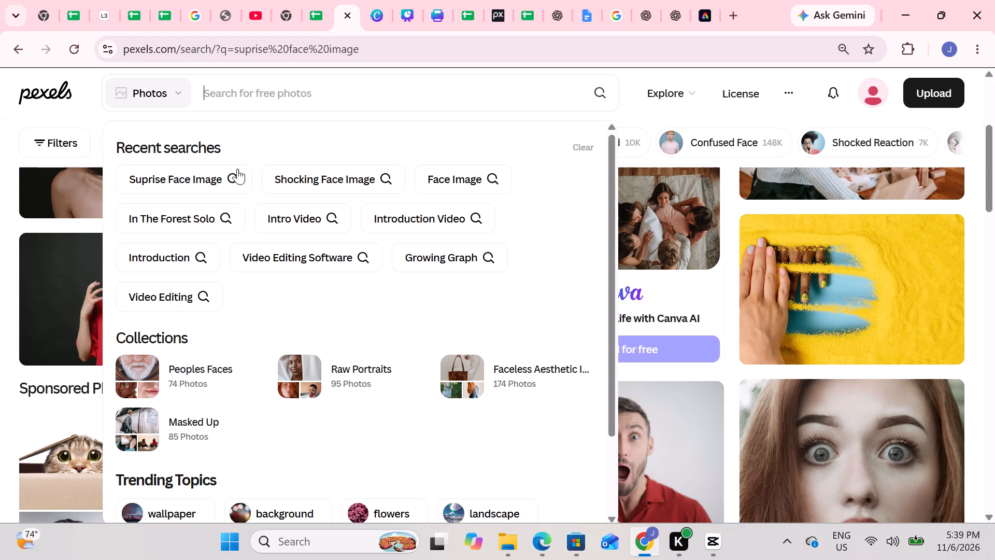
scroll(228, 253, "down", 2)
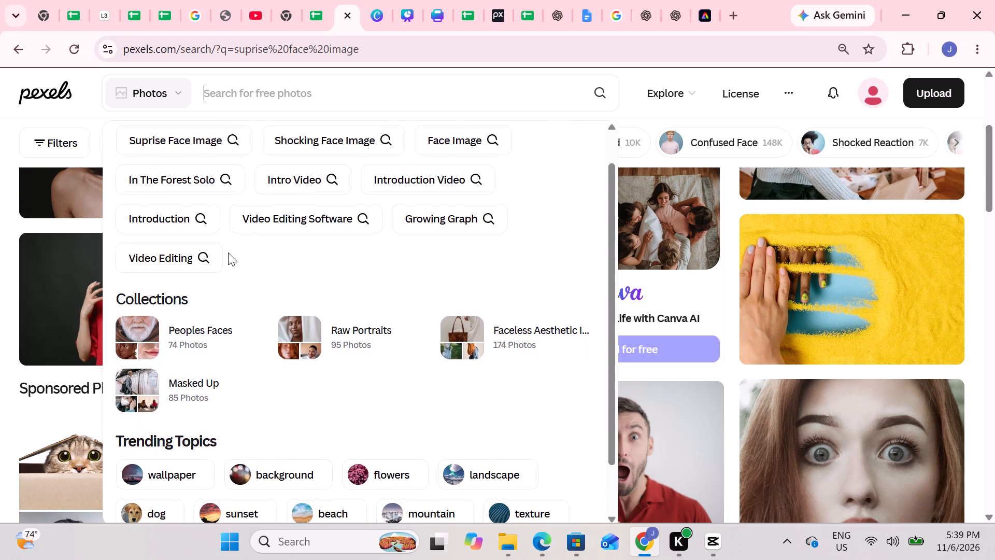
scroll(228, 253, "down", 1)
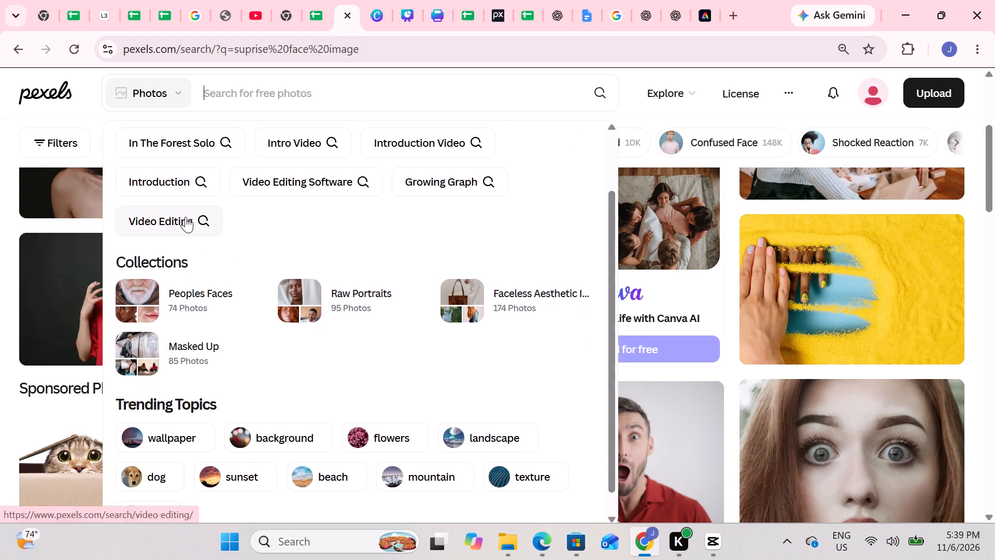
left_click(273, 180)
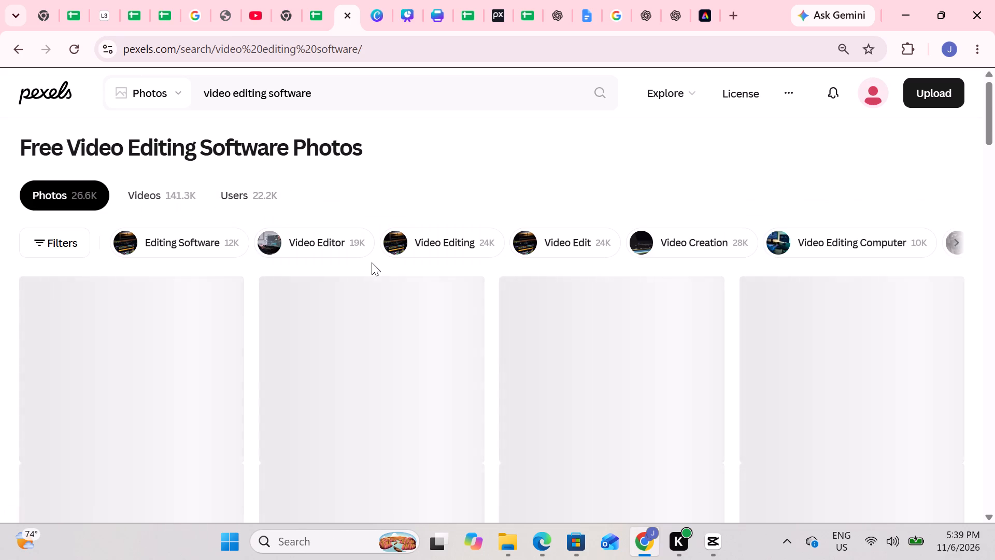
Look through the video editing software photo results for suitable material.
scroll(348, 360, "down", 1)
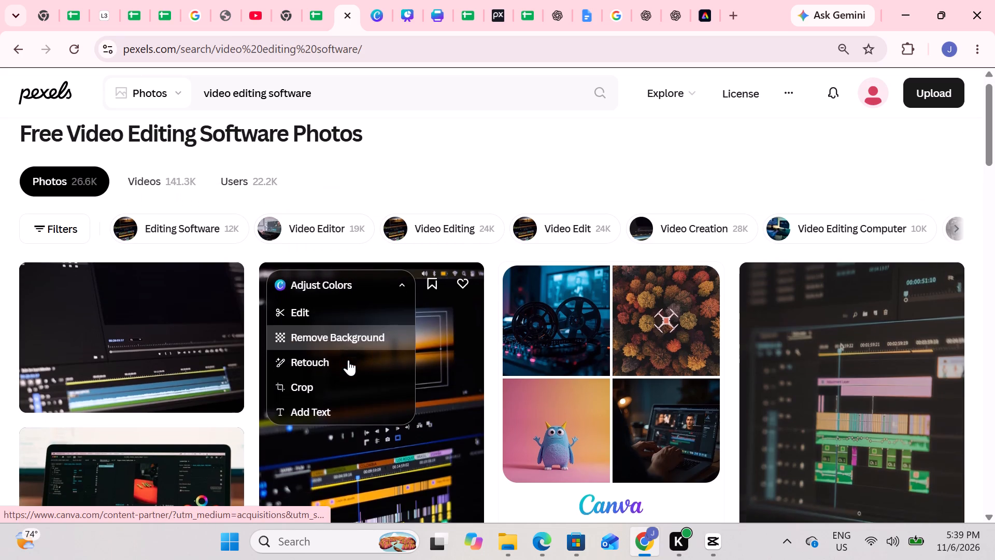
scroll(348, 360, "down", 5)
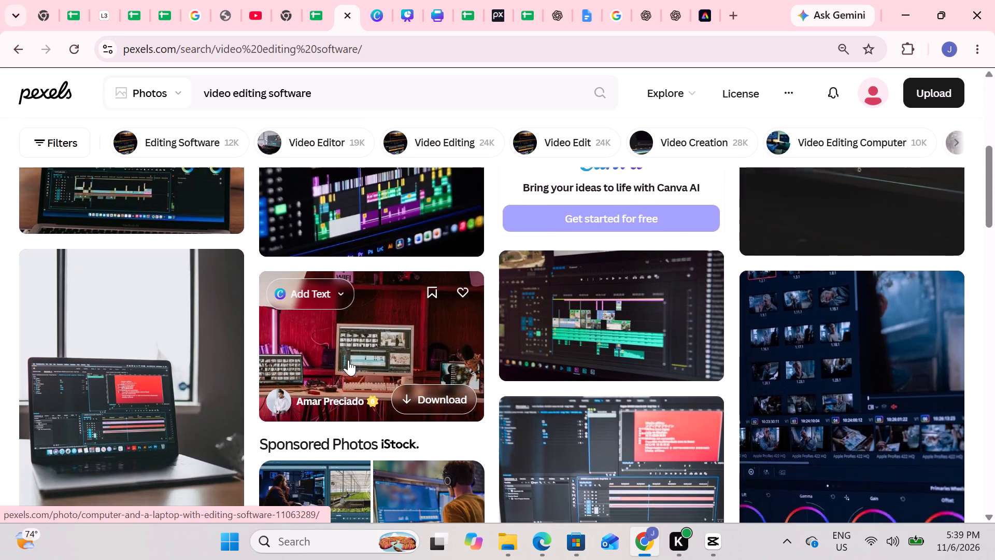
scroll(348, 360, "down", 6)
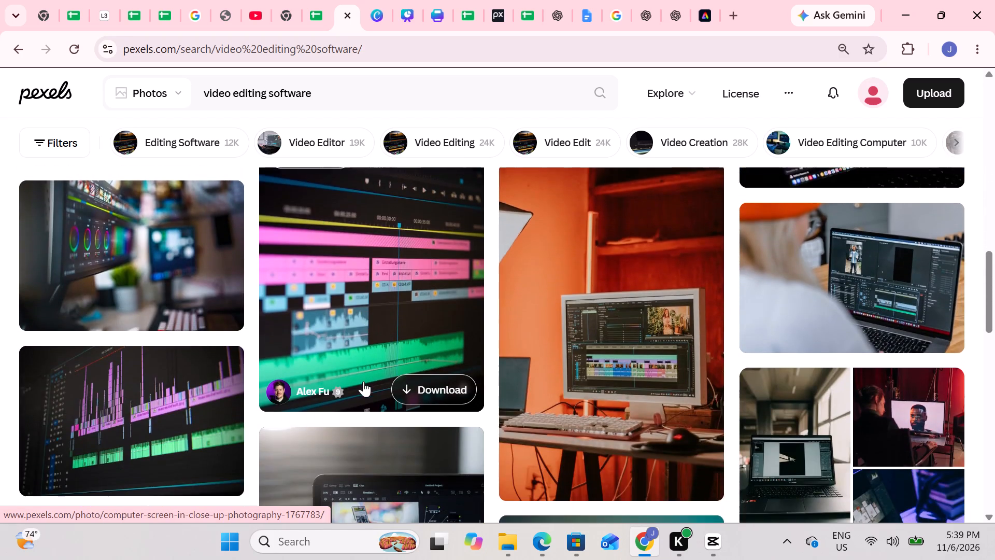
scroll(363, 381, "down", 4)
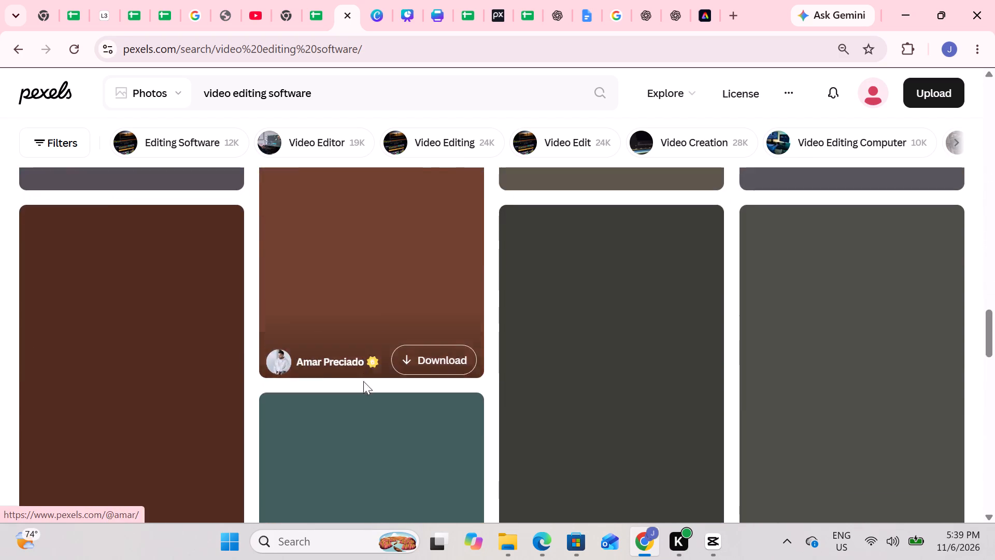
scroll(363, 381, "down", 1)
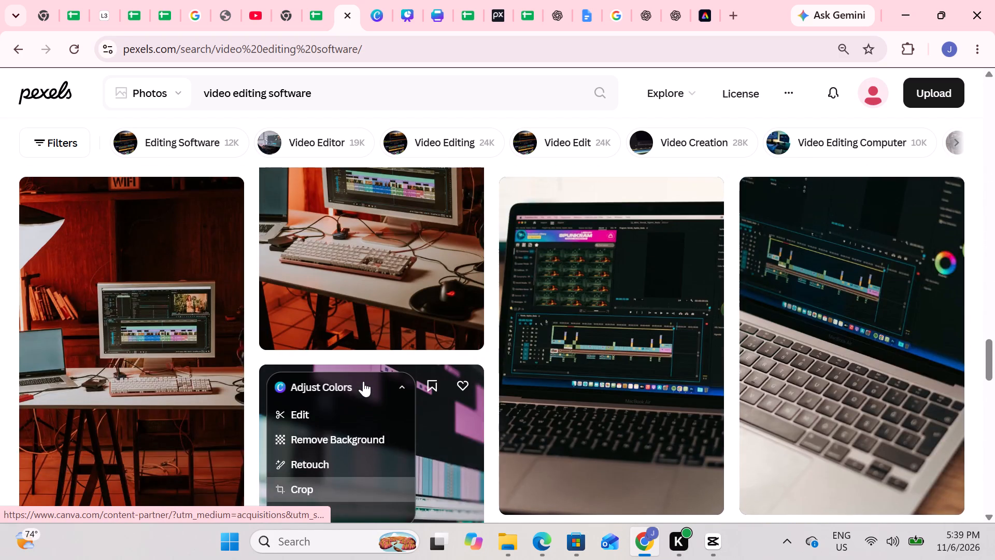
scroll(363, 381, "down", 2)
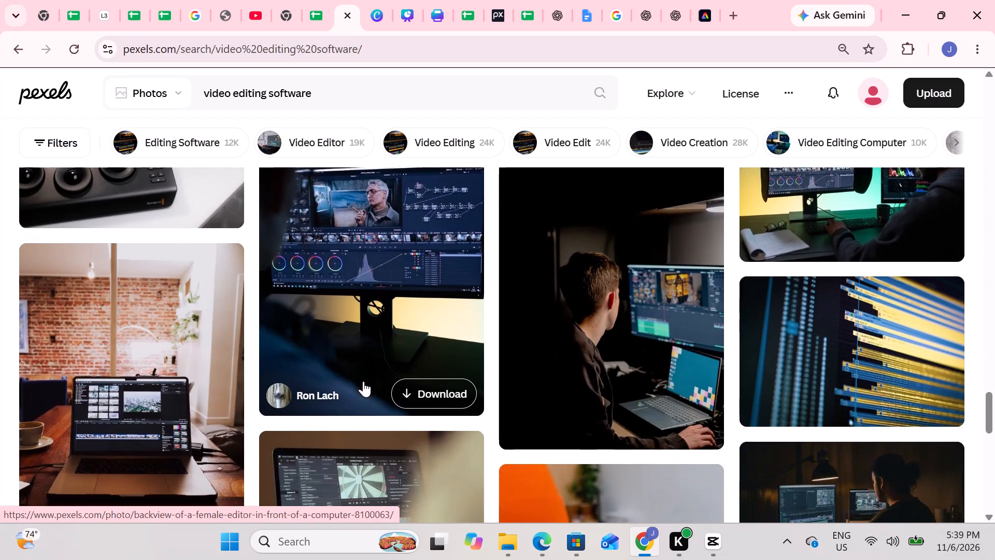
scroll(363, 381, "down", 2)
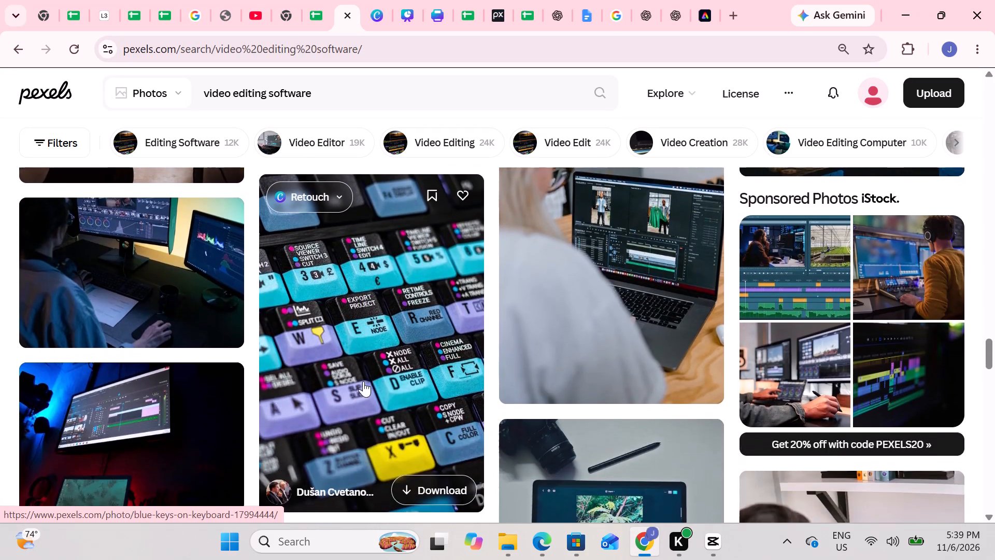
scroll(363, 381, "down", 2)
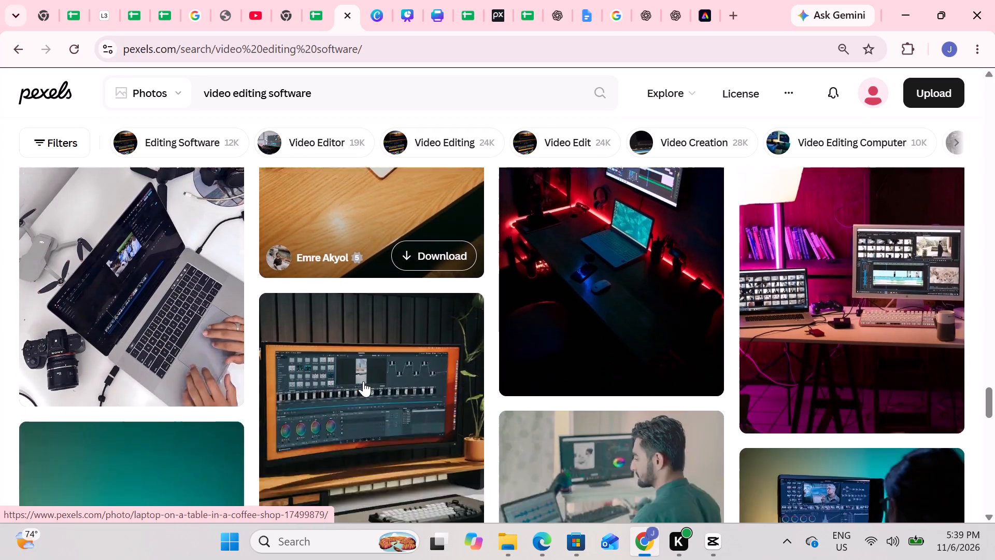
scroll(363, 381, "down", 3)
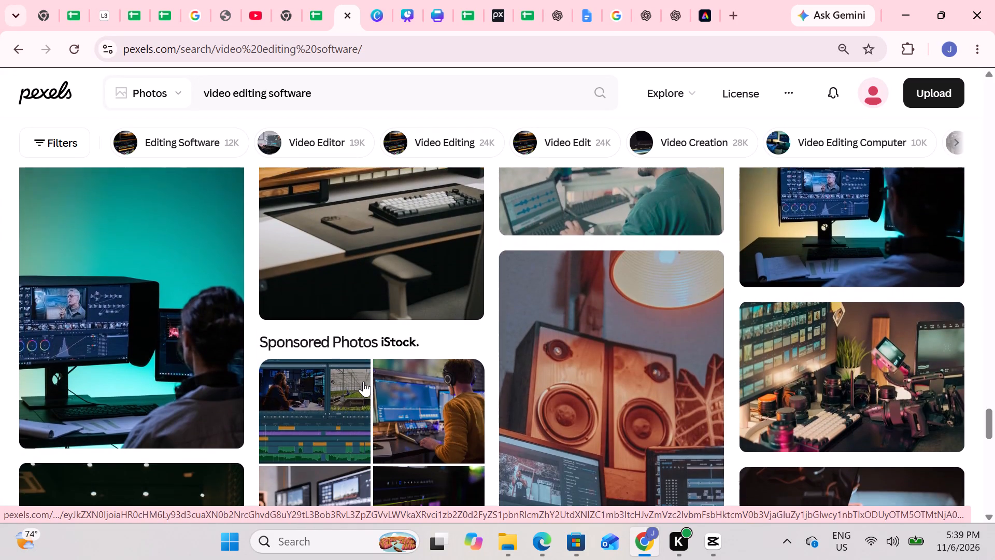
scroll(363, 381, "down", 1)
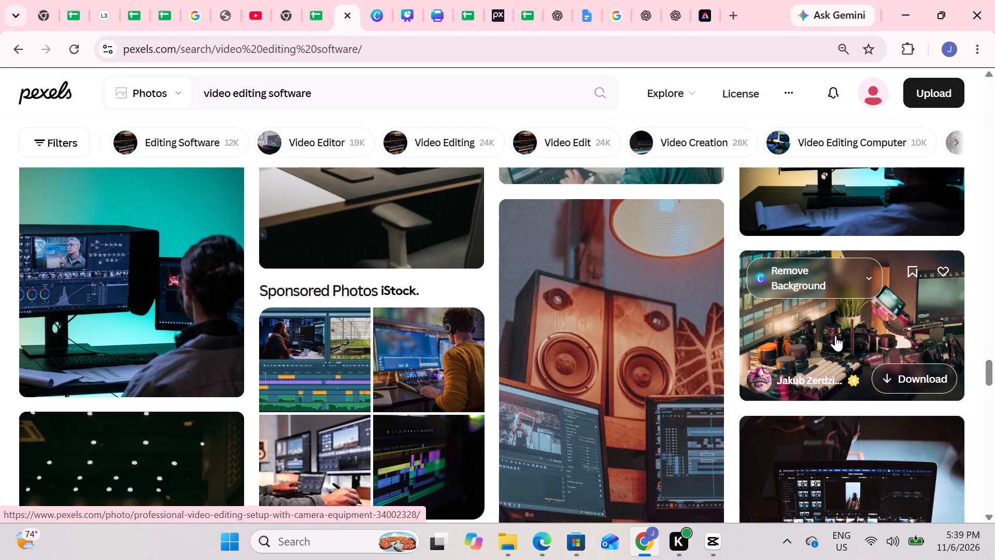
Set the Pexels search type to Videos and rerun the "video editing software" search.
left_click(177, 90)
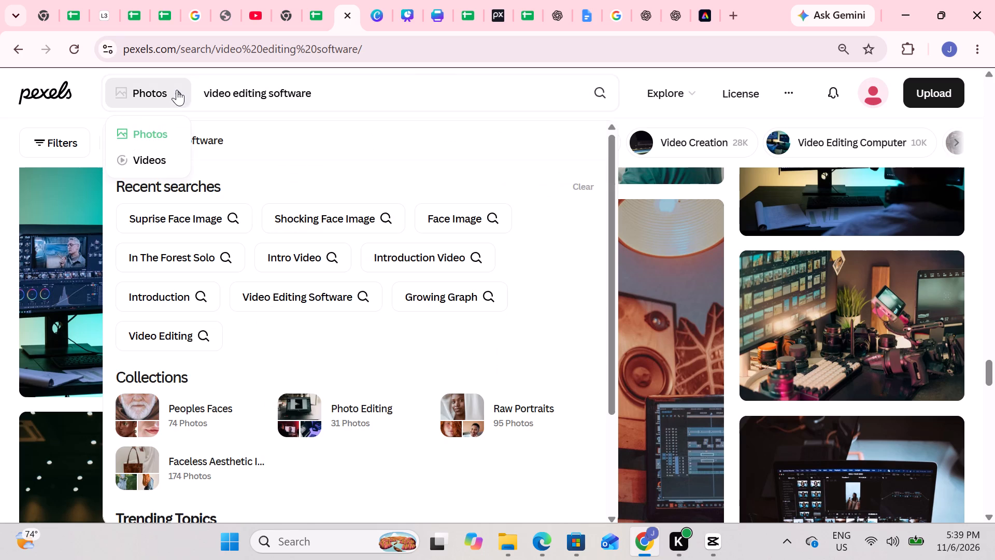
left_click(154, 161)
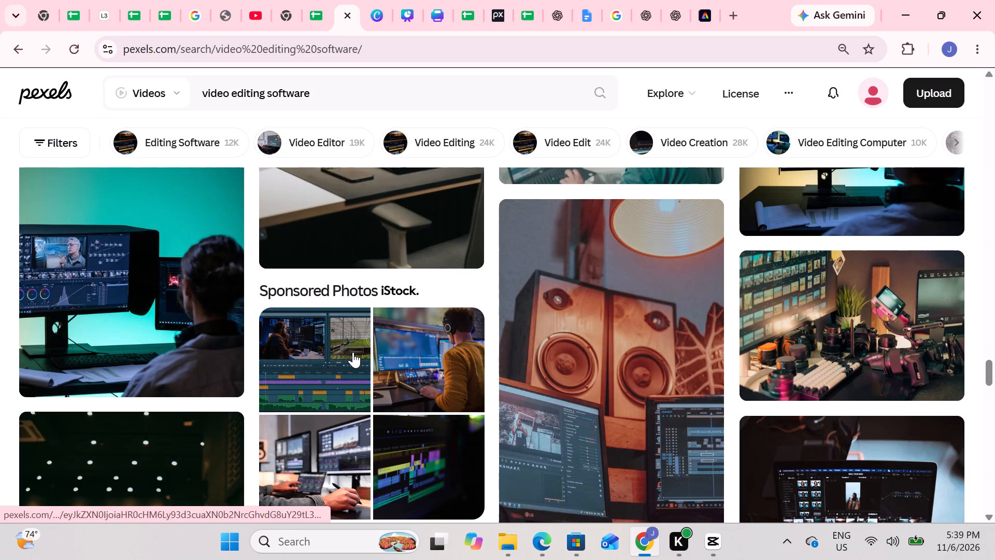
scroll(353, 352, "down", 2)
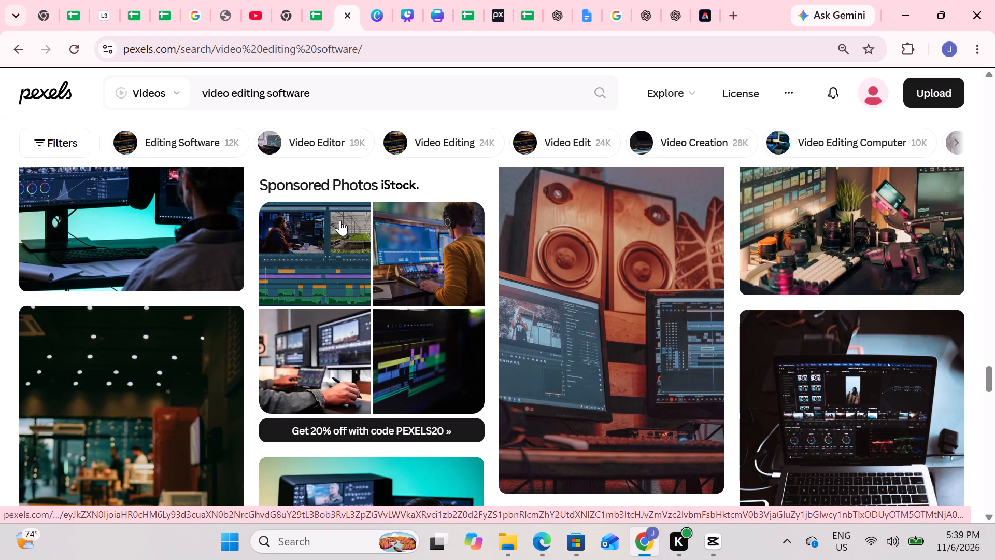
scroll(281, 332, "down", 2)
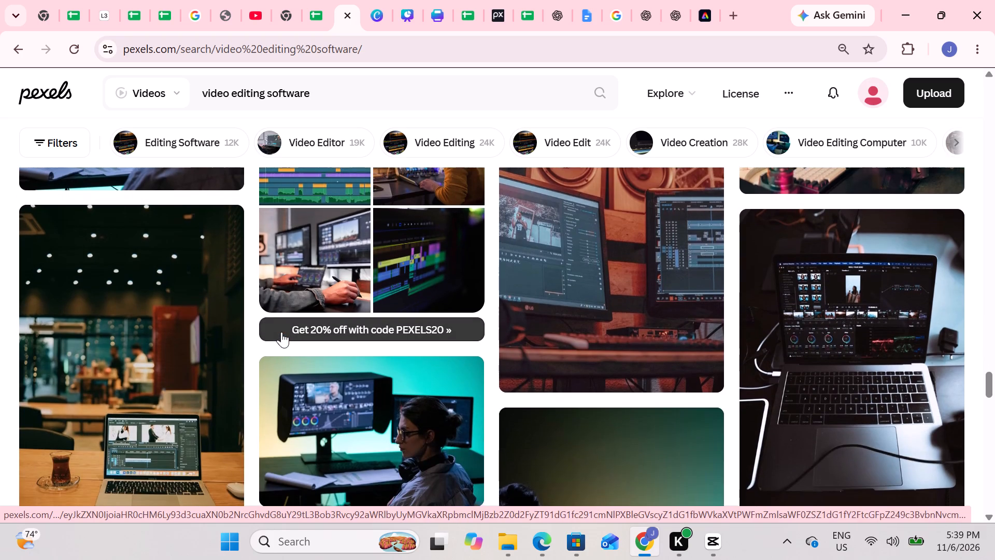
scroll(281, 332, "down", 1)
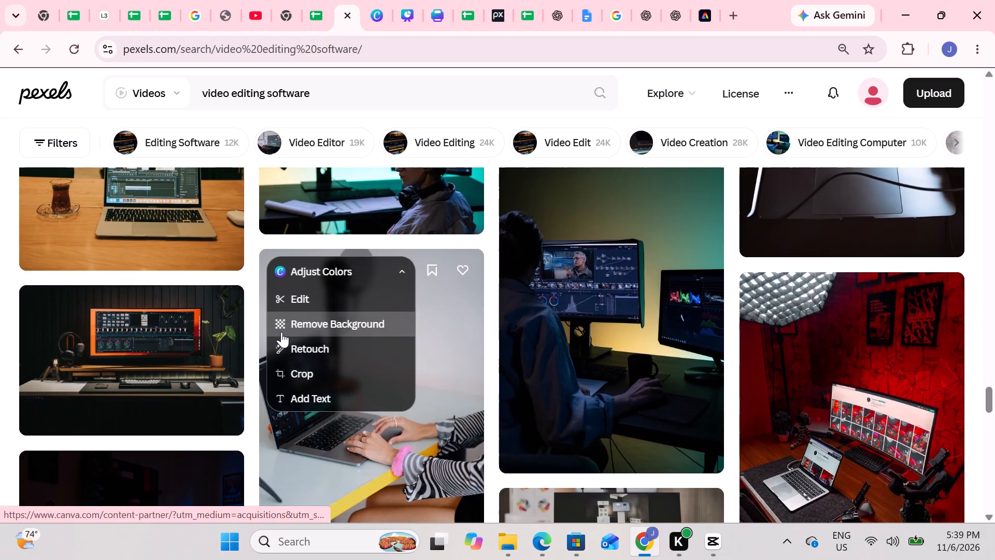
scroll(368, 396, "down", 1)
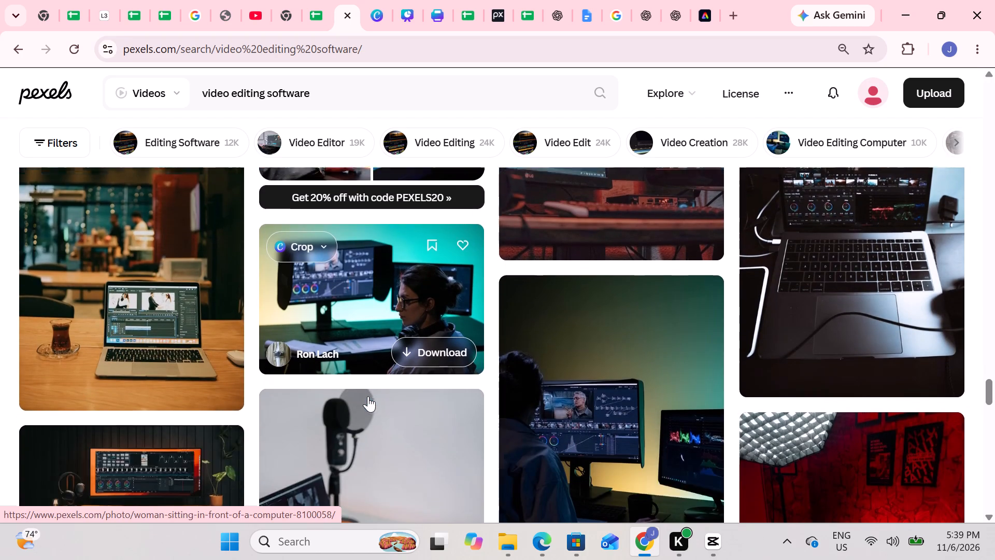
scroll(368, 396, "down", 3)
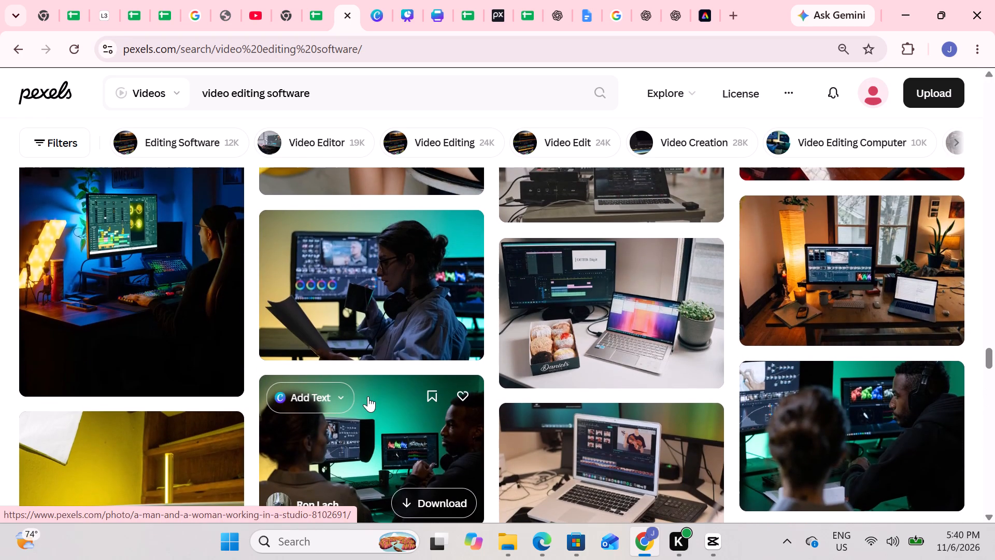
scroll(368, 396, "down", 1)
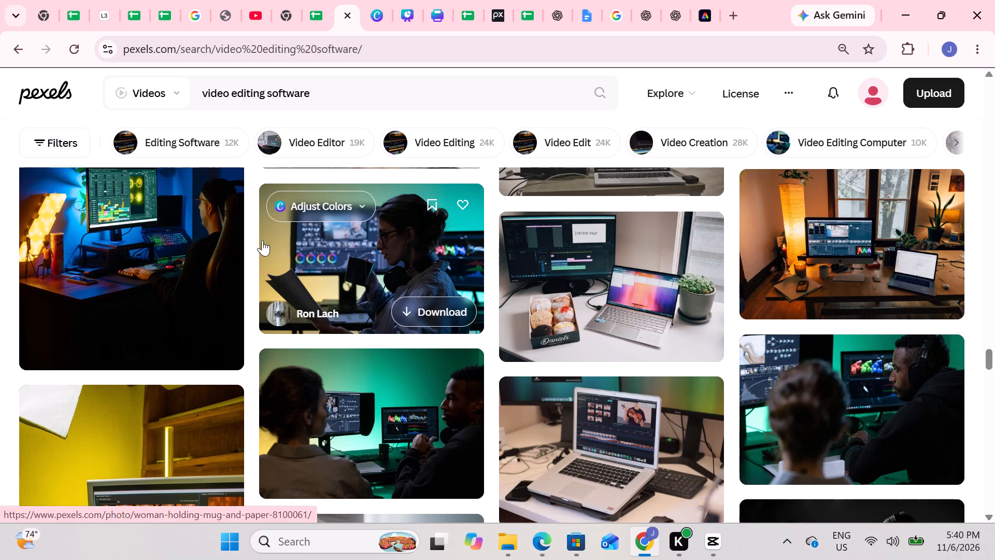
left_click(337, 94)
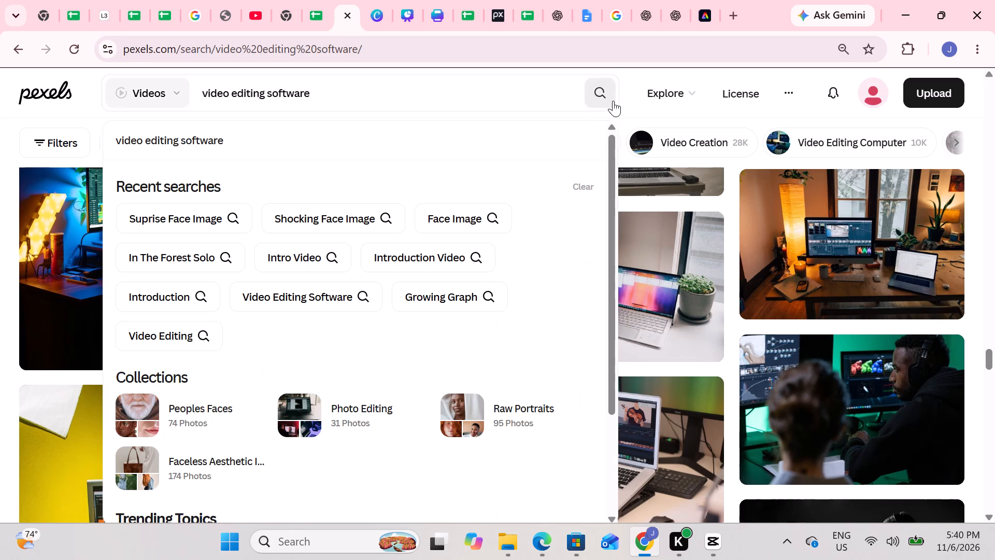
left_click(603, 90)
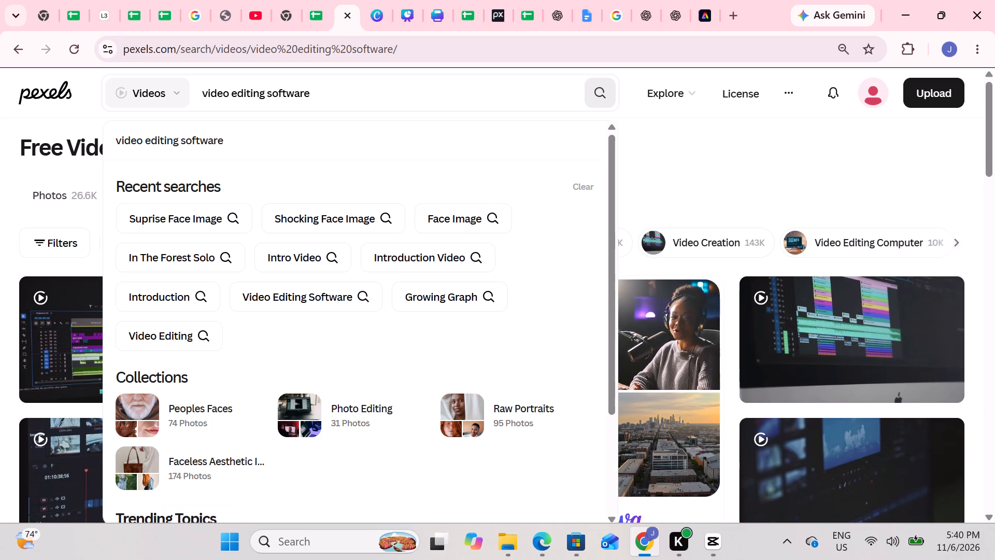
left_click(601, 89)
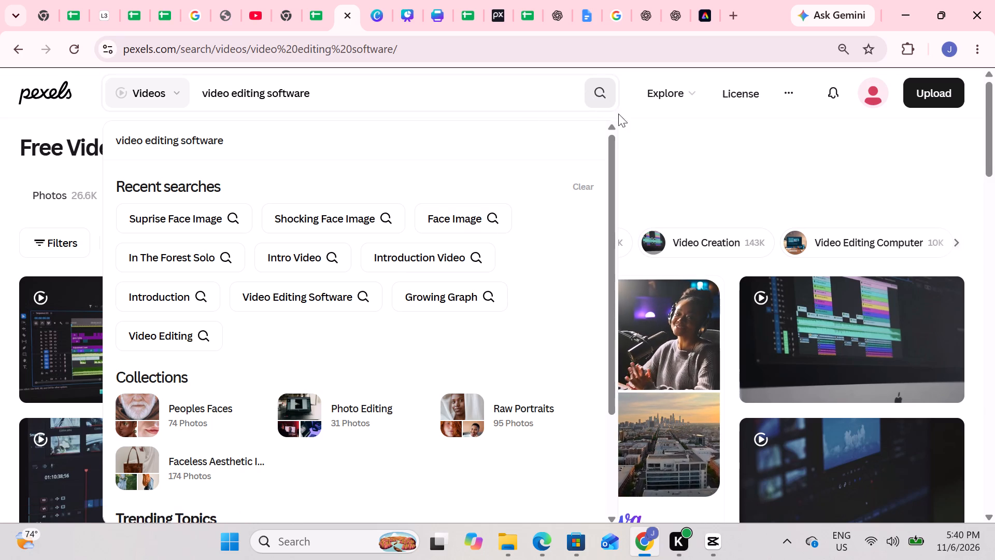
left_click(650, 147)
Look through the video editing software video results for a suitable clip.
scroll(538, 226, "down", 1)
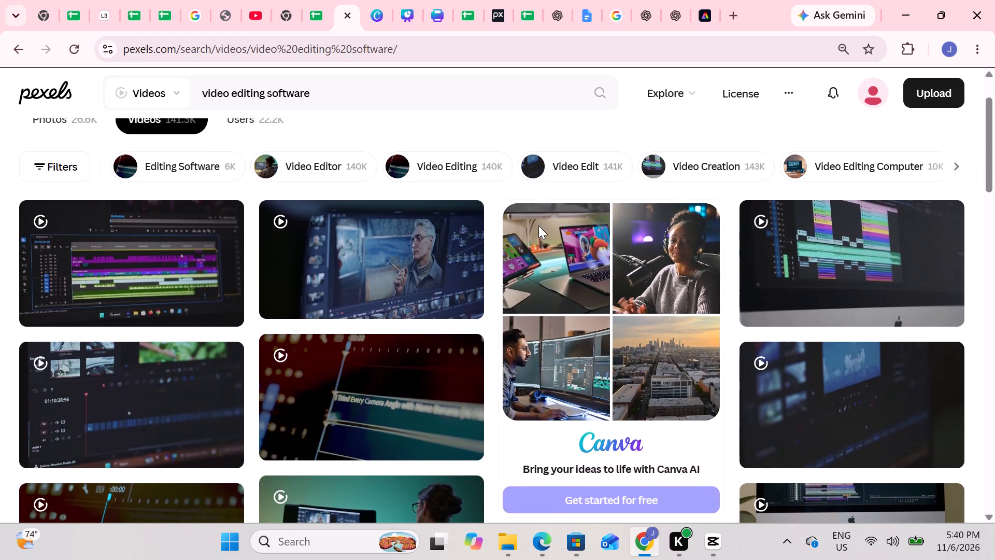
scroll(538, 226, "down", 1)
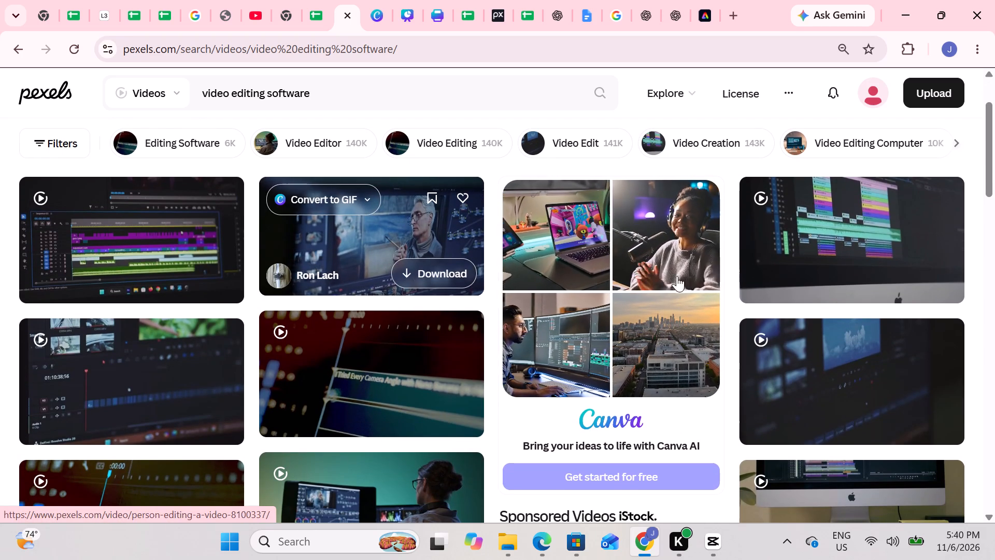
scroll(821, 310, "down", 4)
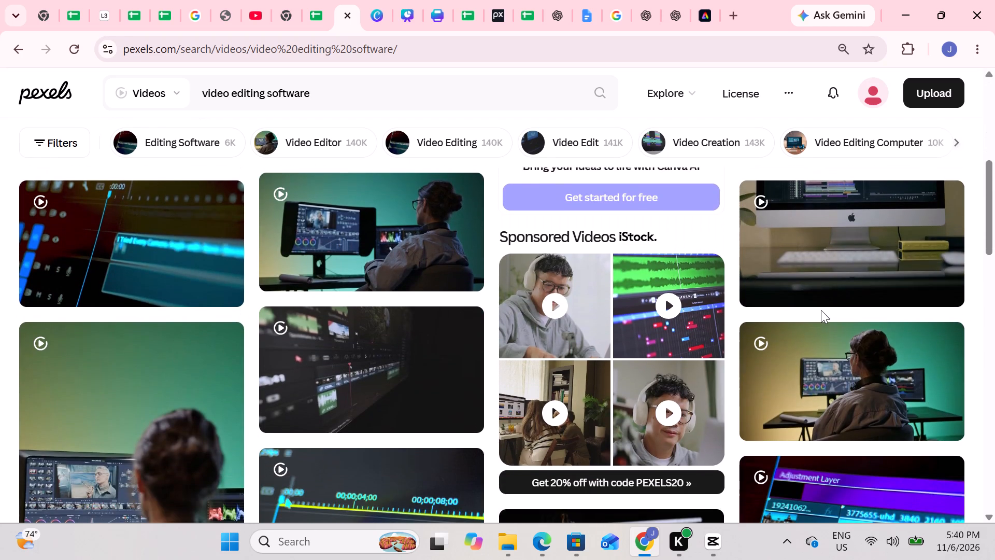
scroll(821, 310, "down", 2)
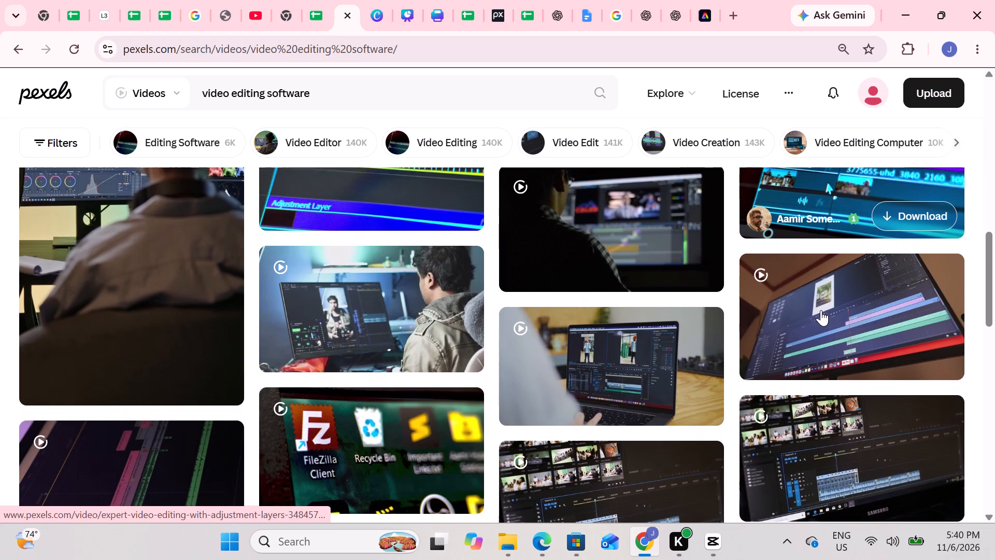
scroll(821, 310, "down", 1)
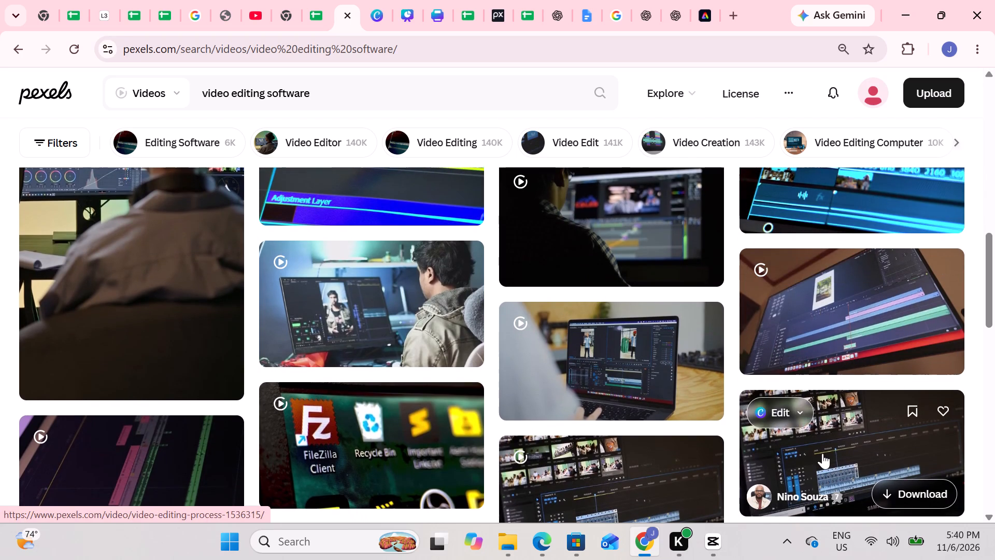
scroll(822, 453, "down", 3)
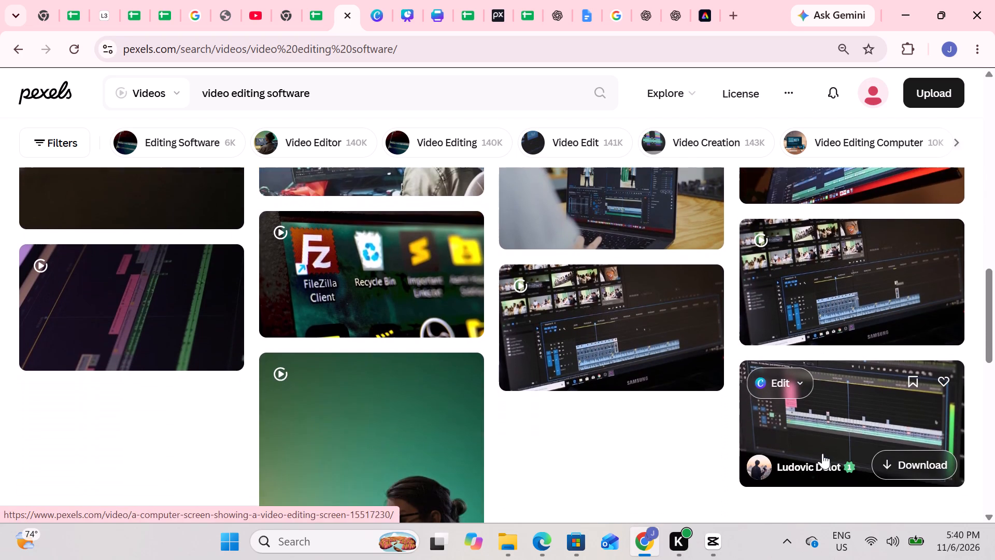
scroll(822, 453, "down", 2)
scroll(822, 453, "up", 1)
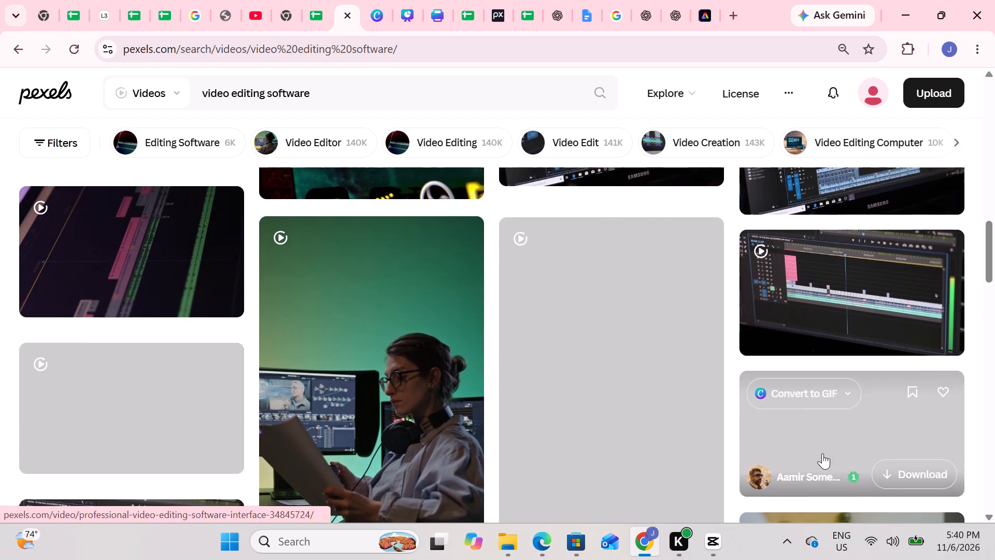
scroll(822, 453, "up", 2)
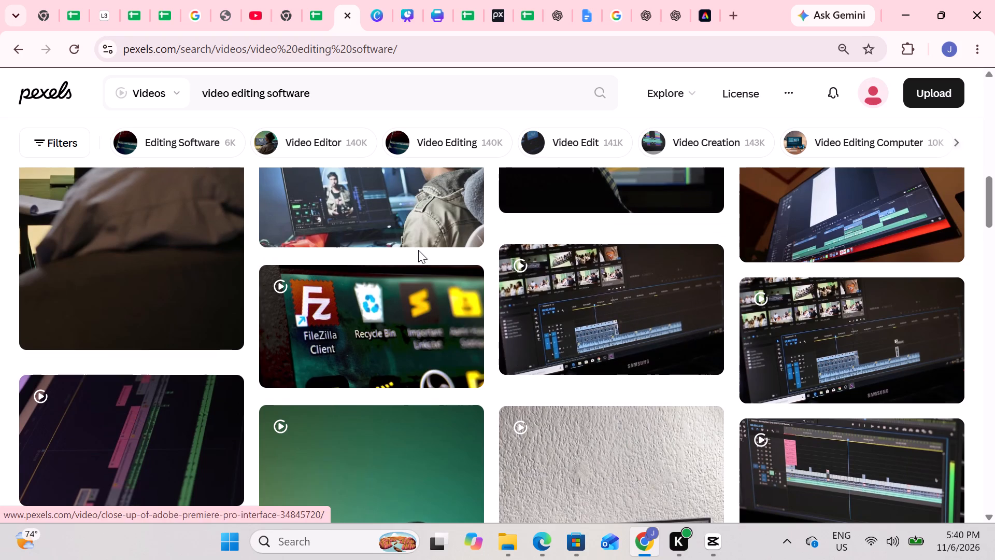
scroll(418, 250, "up", 2)
scroll(770, 444, "down", 1)
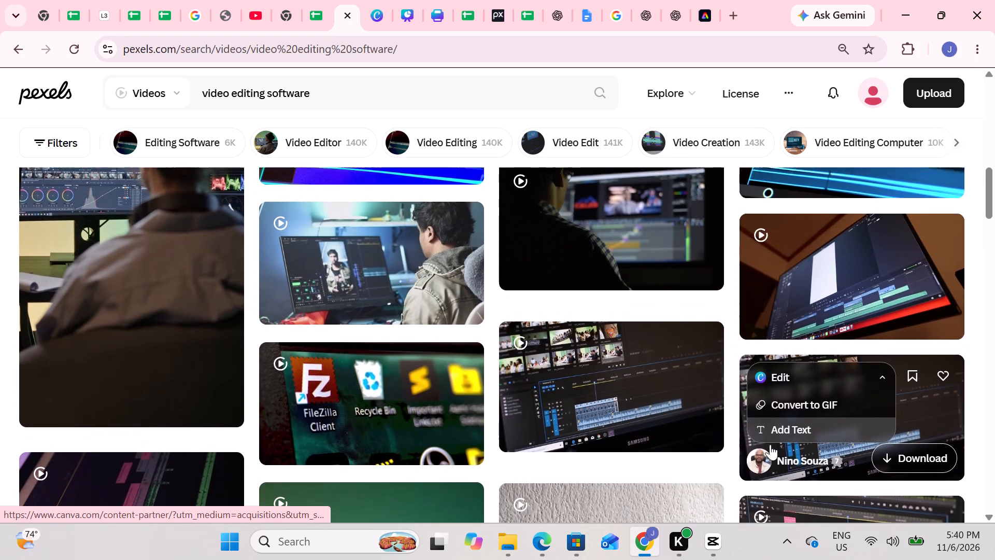
scroll(770, 444, "down", 1)
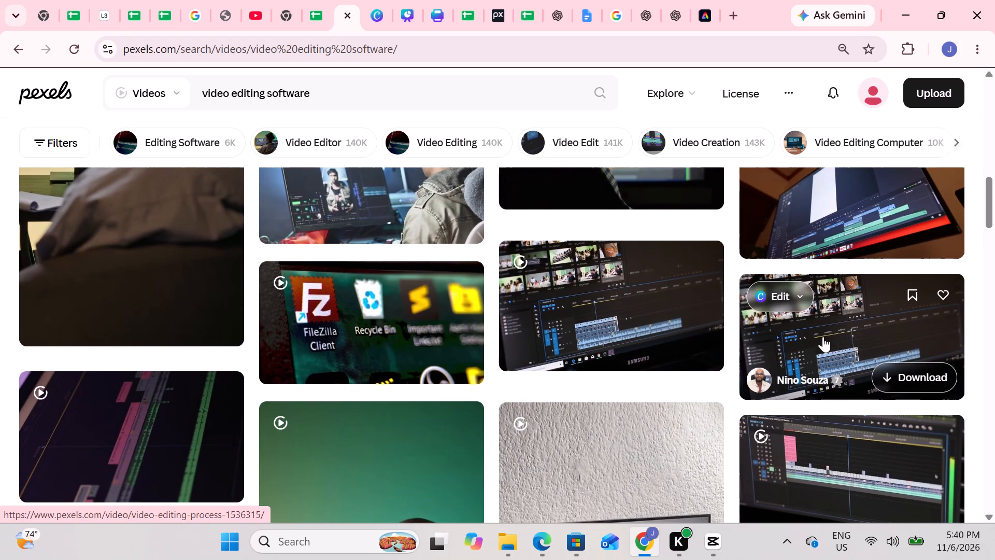
scroll(823, 337, "down", 5)
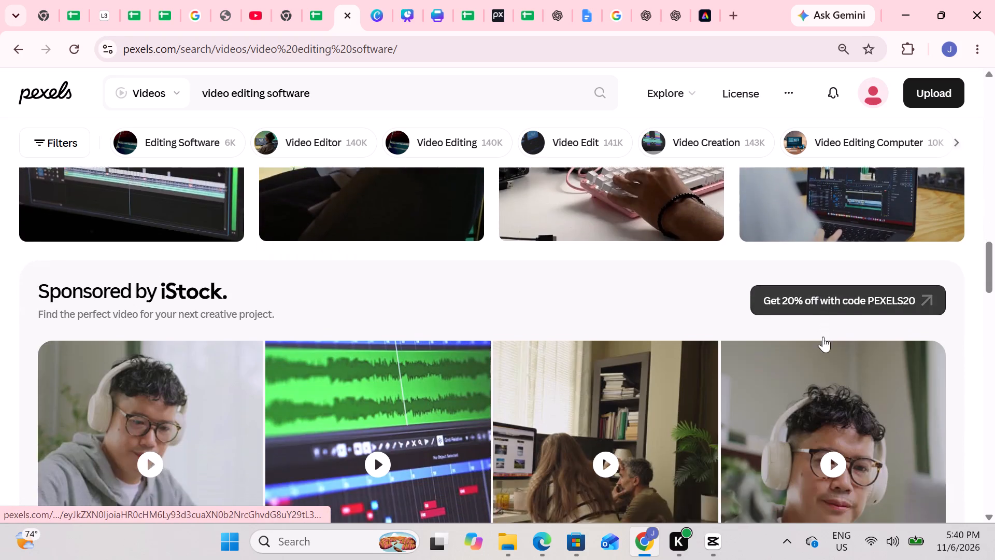
scroll(823, 337, "up", 2)
scroll(823, 337, "down", 1)
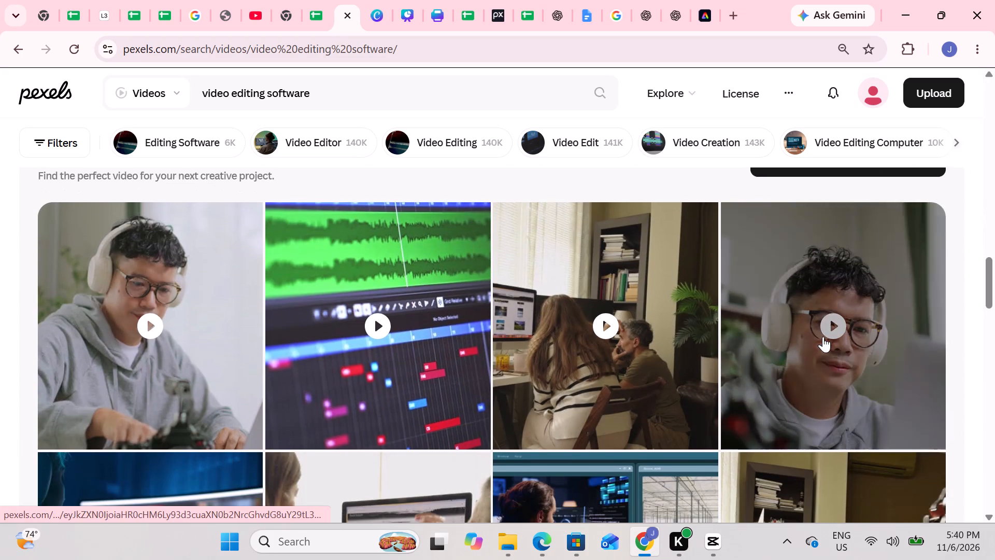
scroll(823, 337, "down", 2)
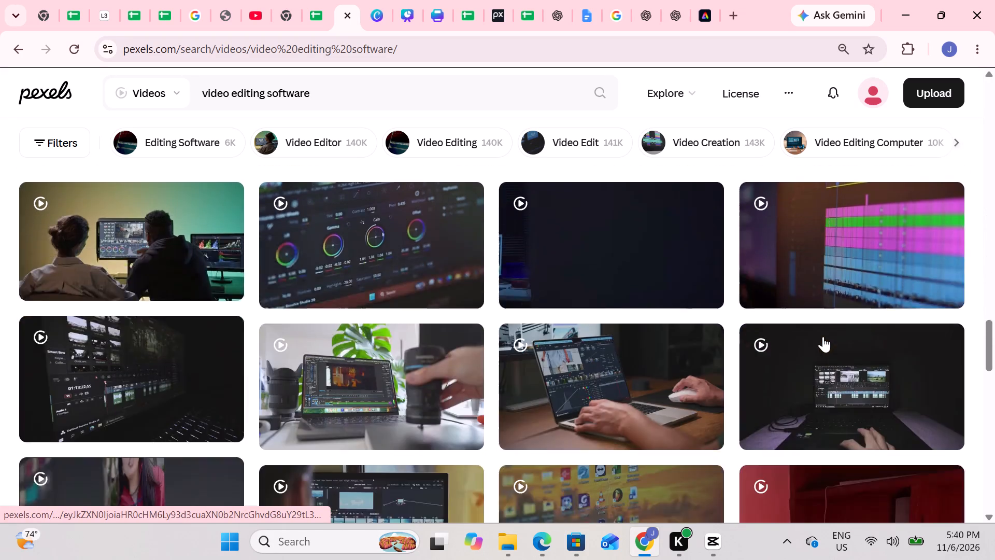
scroll(823, 337, "down", 1)
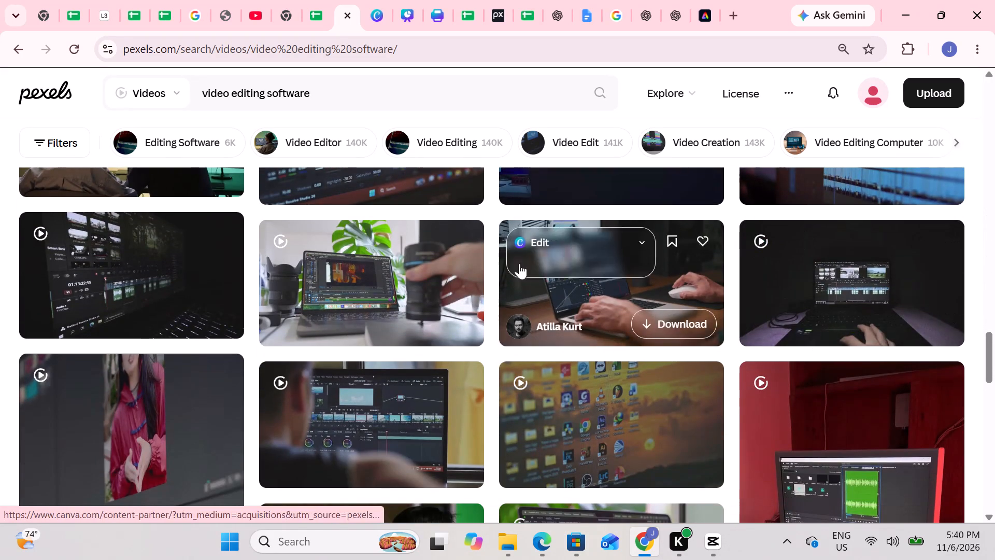
Download the clip of a laptop running editing software beside camera lenses and a plant, and dismiss the donation pop-up.
left_click(433, 317)
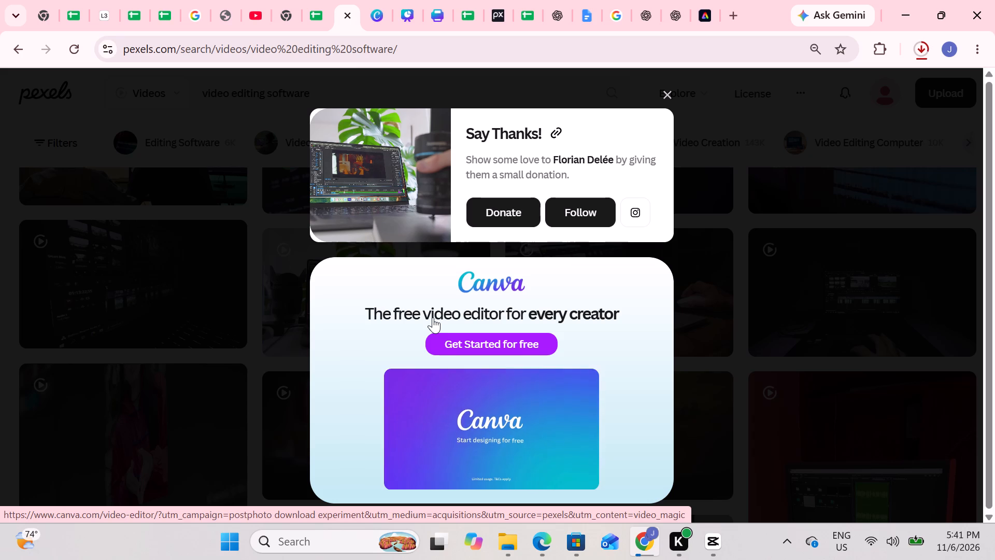
left_click(667, 96)
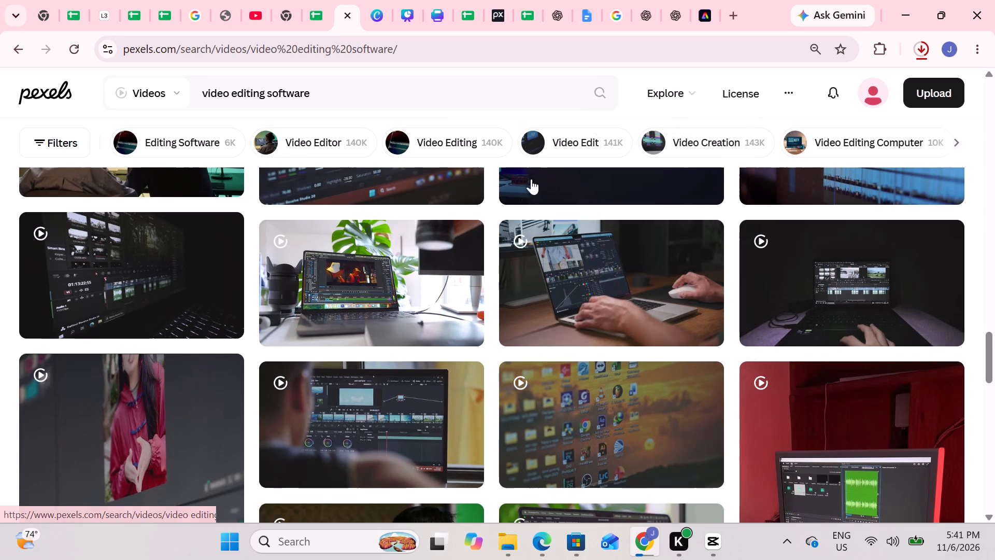
Look further through the video results and open the related "Video Editing" video search.
scroll(409, 224, "down", 7)
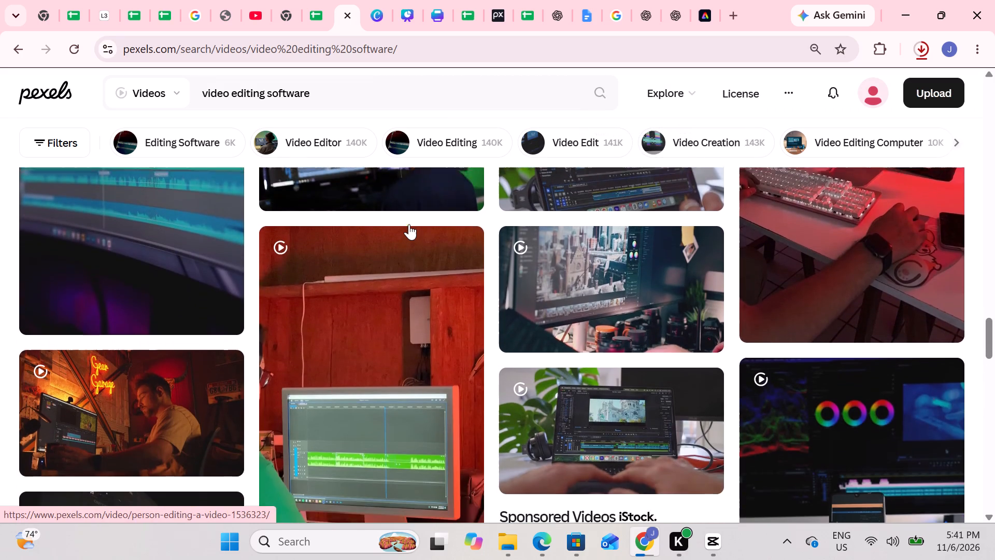
scroll(409, 224, "down", 2)
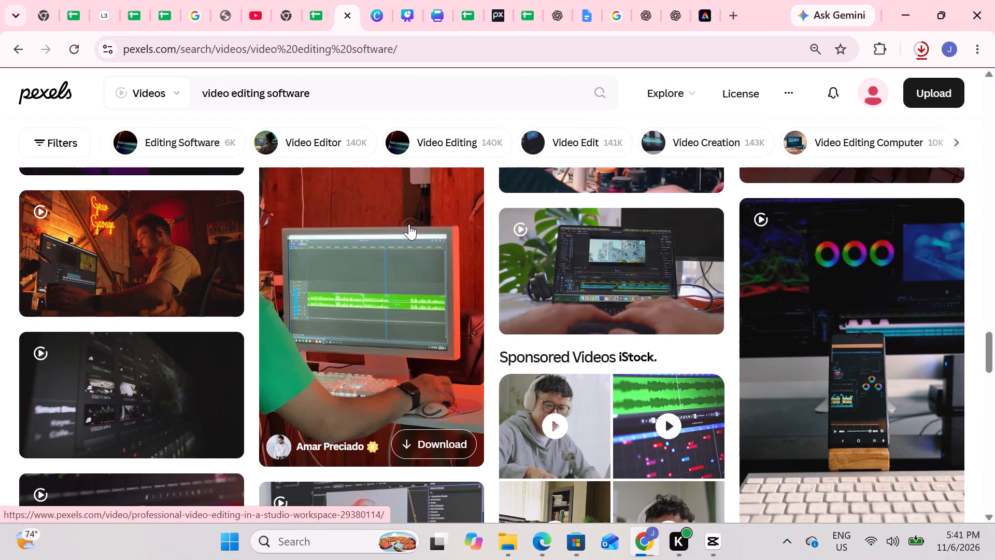
scroll(409, 224, "up", 4)
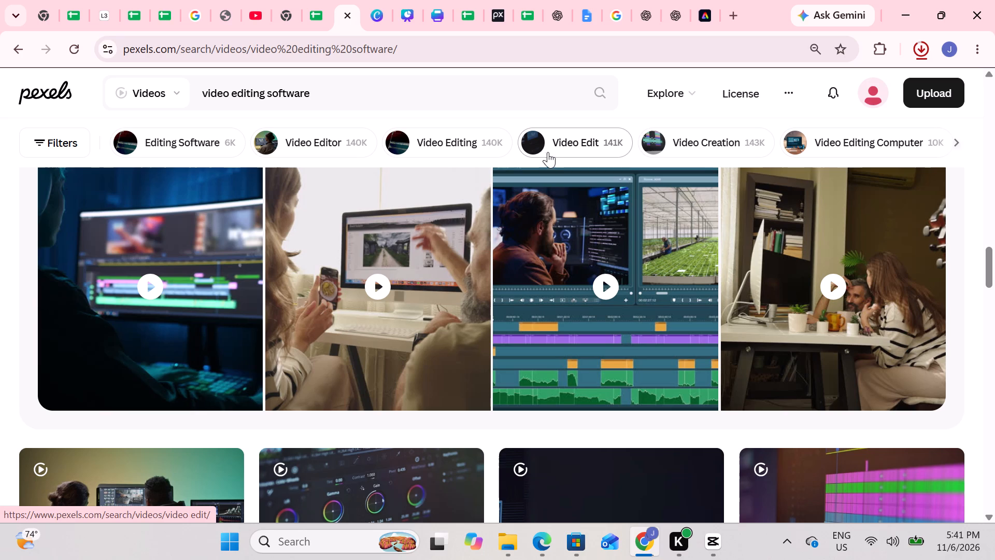
left_click(456, 132)
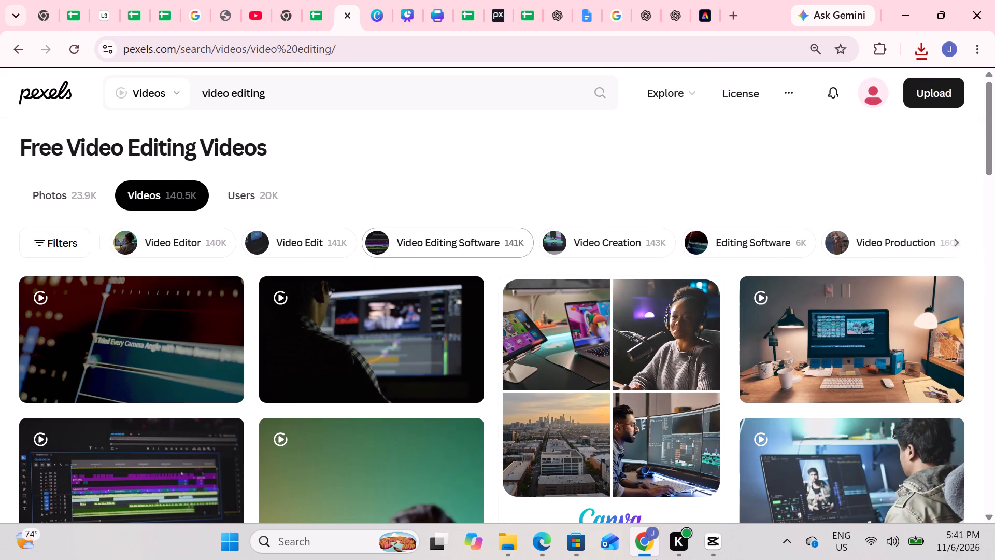
Switch to CapCut and import the downloaded clip 14754266_3840_2160_50fps from Downloads into project 1105.
left_click(702, 542)
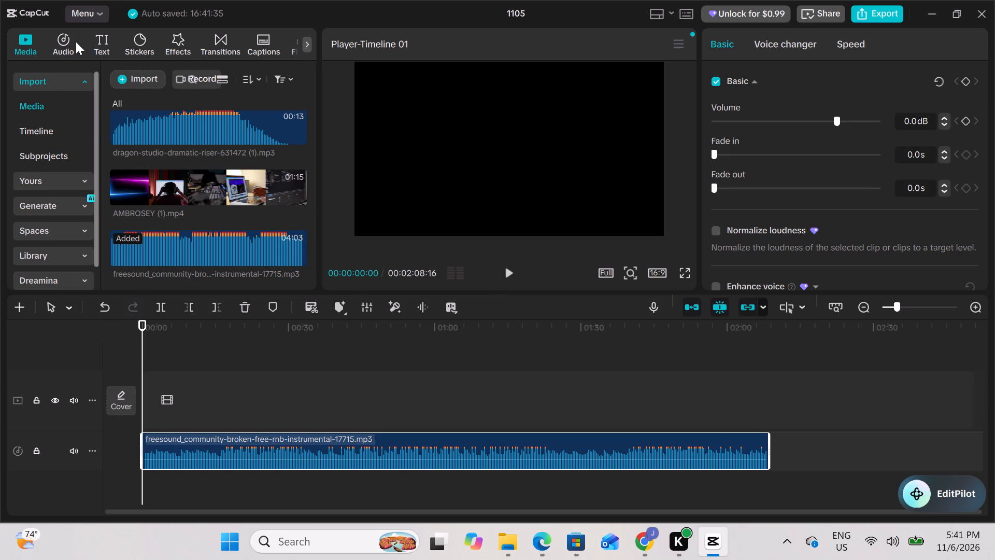
left_click(135, 80)
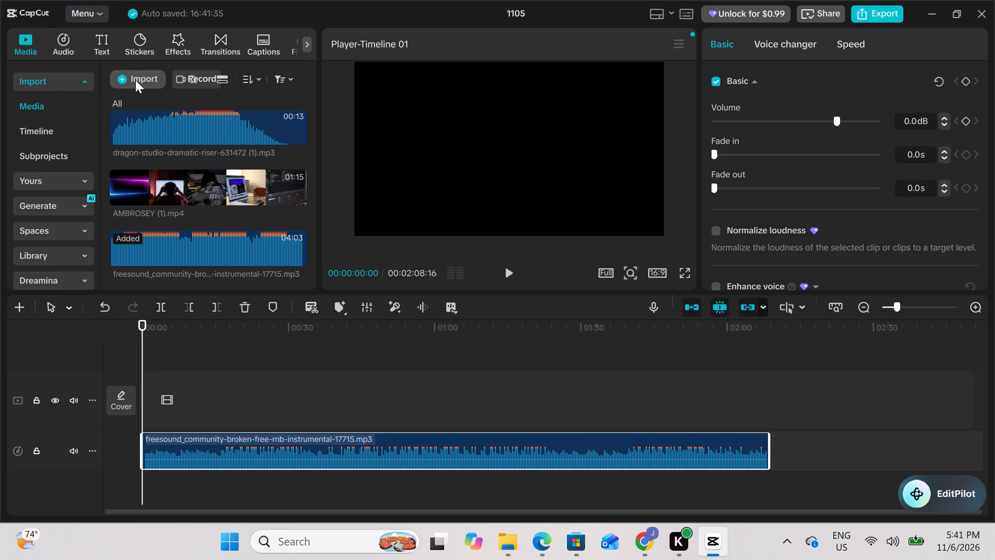
left_click(171, 109)
left_click(198, 139)
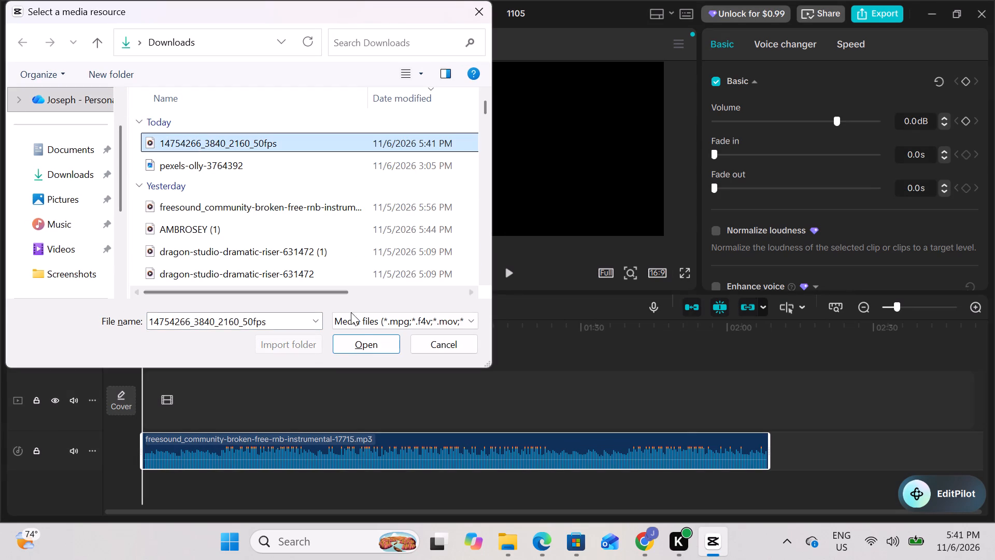
left_click(362, 340)
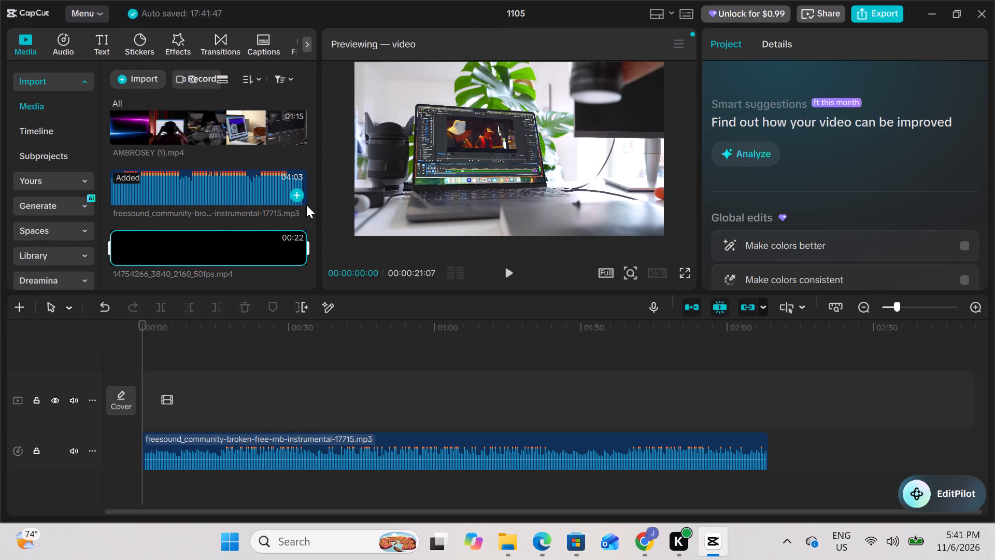
Preview the imported laptop clip and add it to the start of the timeline above the music track.
left_click(507, 265)
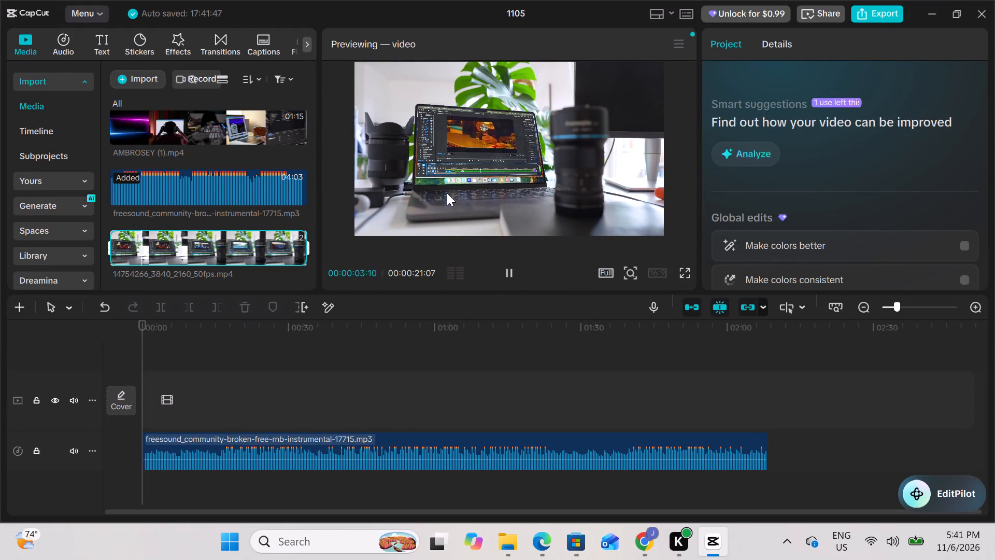
left_click(296, 257)
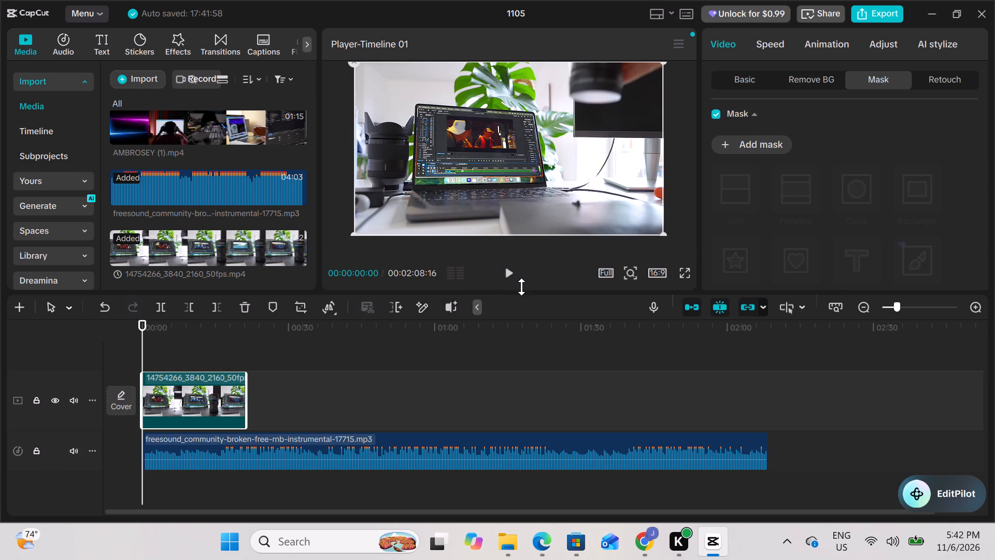
During timeline playback, raise the background music track's volume to 5.9 dB, and pause playback.
left_click(509, 275)
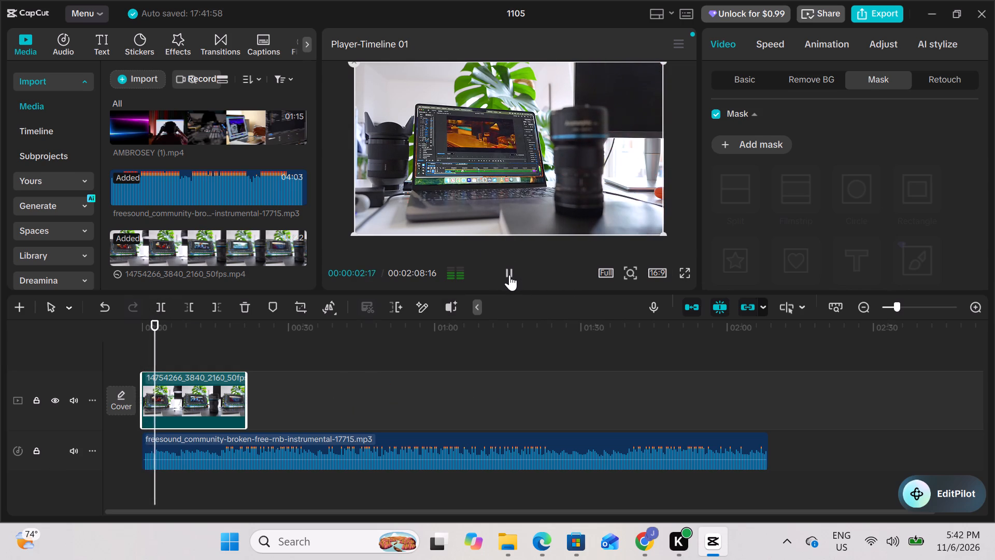
left_click(468, 443)
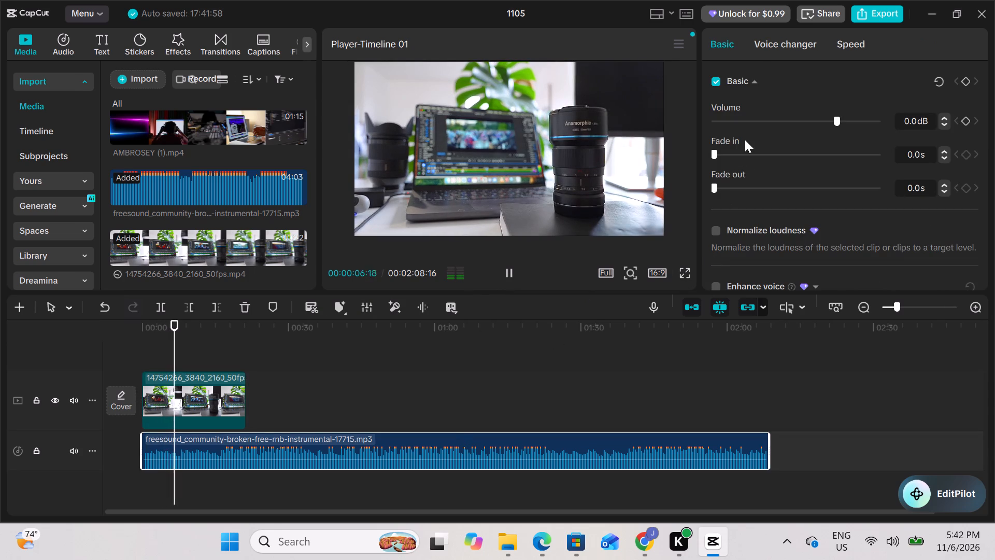
left_click_drag(834, 123, 846, 122)
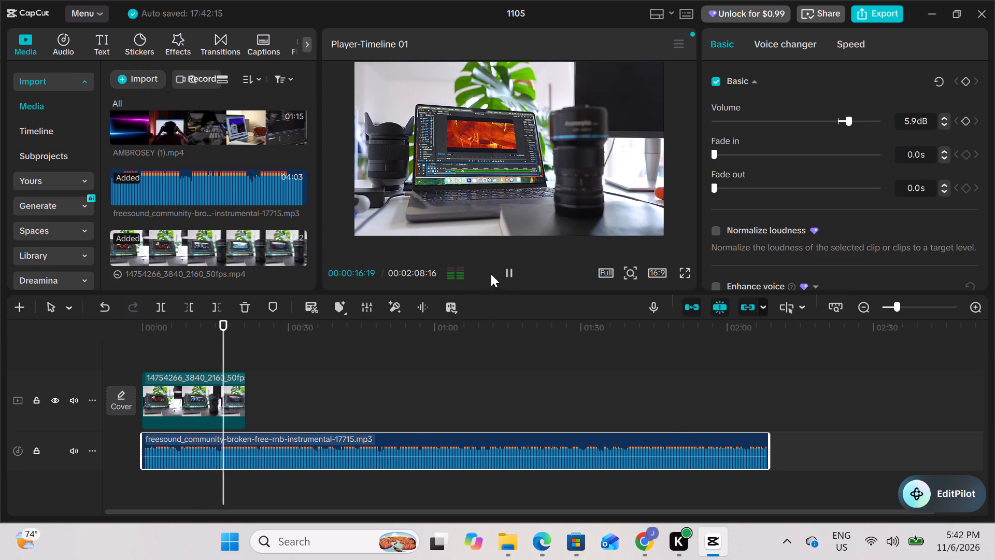
left_click(511, 272)
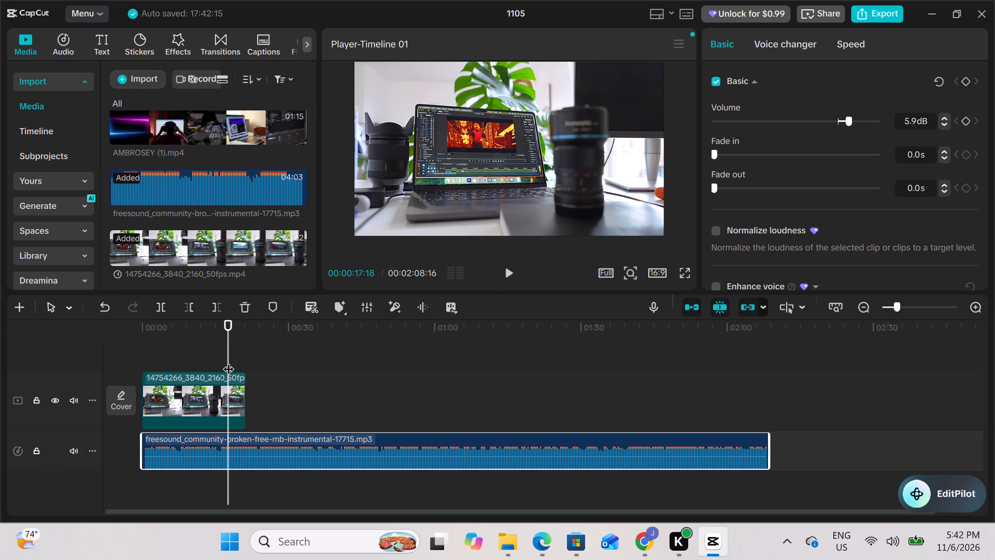
Split the music track at the end of the video clip, delete the remainder, and play the result from the start.
left_click_drag(230, 341, 239, 341)
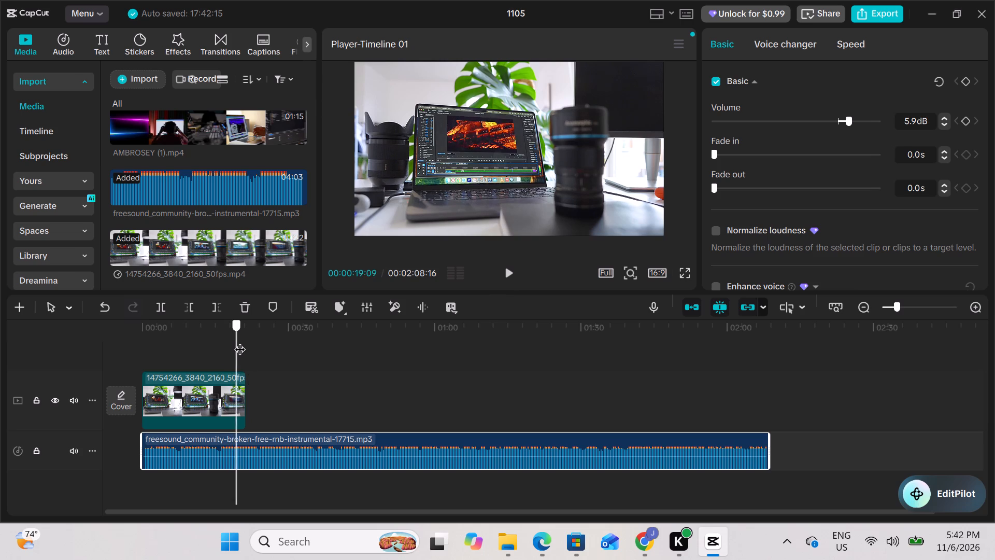
left_click_drag(239, 341, 242, 341)
left_click_drag(244, 340, 239, 340)
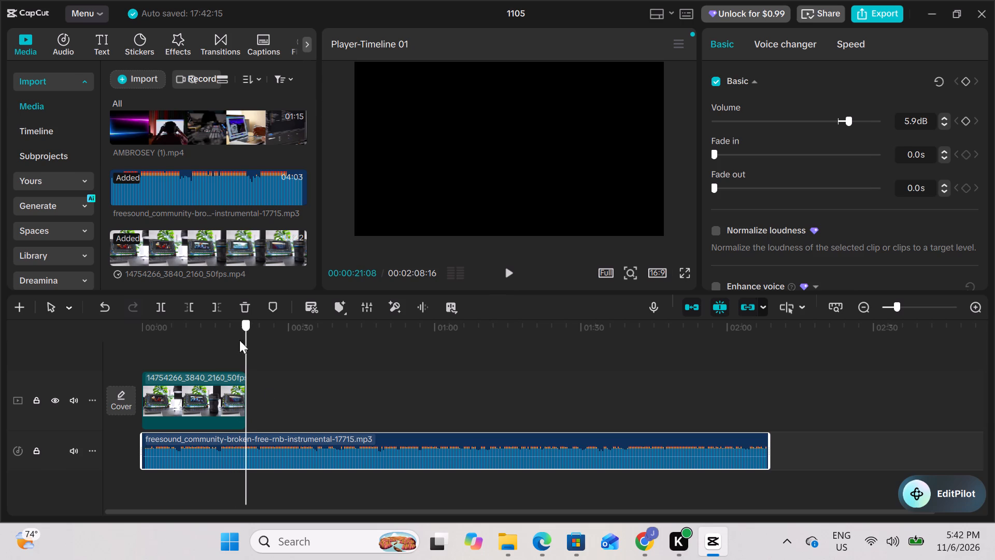
left_click_drag(239, 340, 228, 340)
key("b")
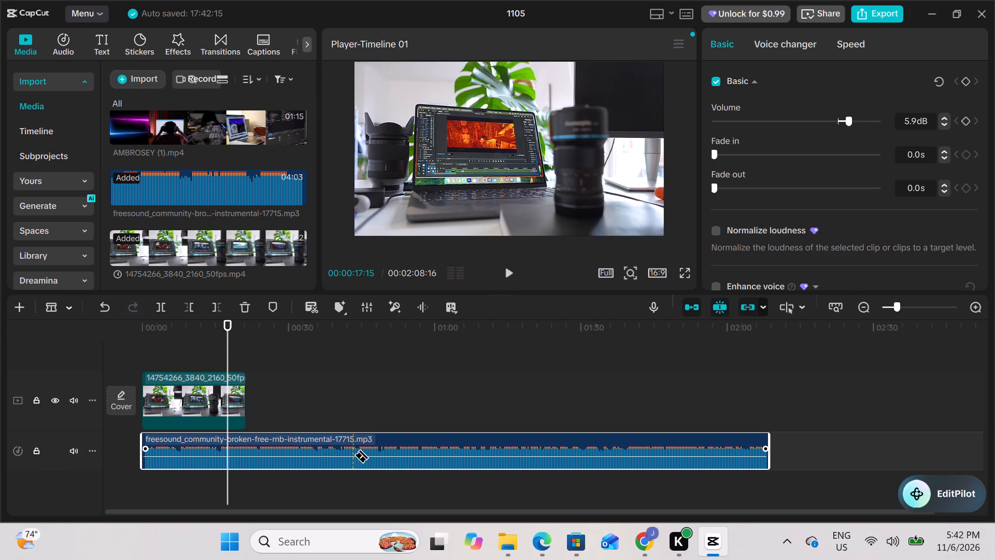
left_click(248, 441)
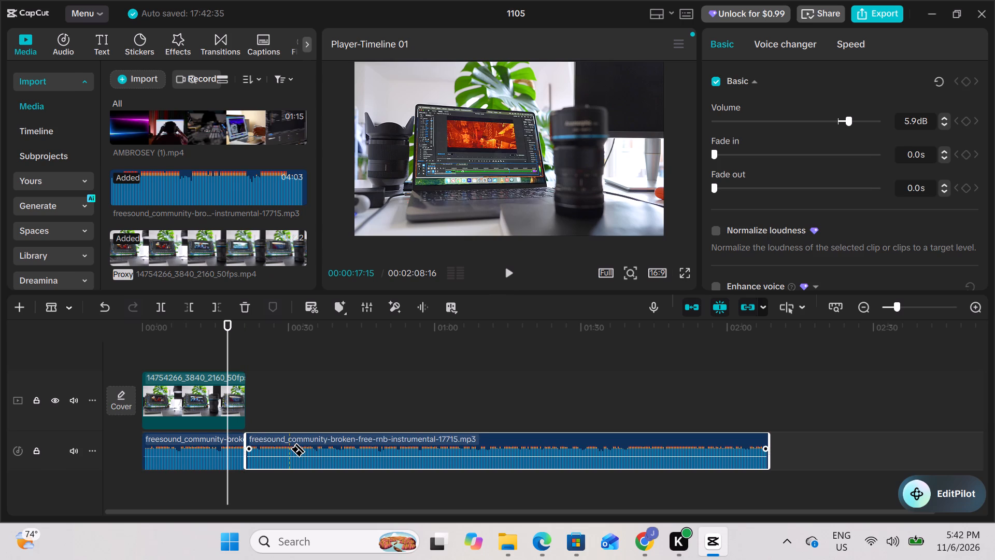
key("a")
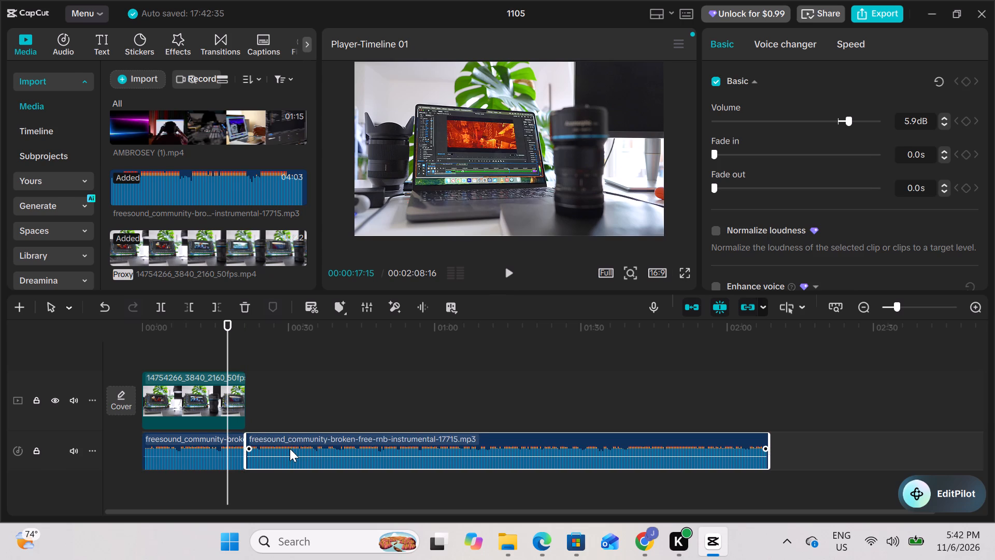
left_click(381, 443)
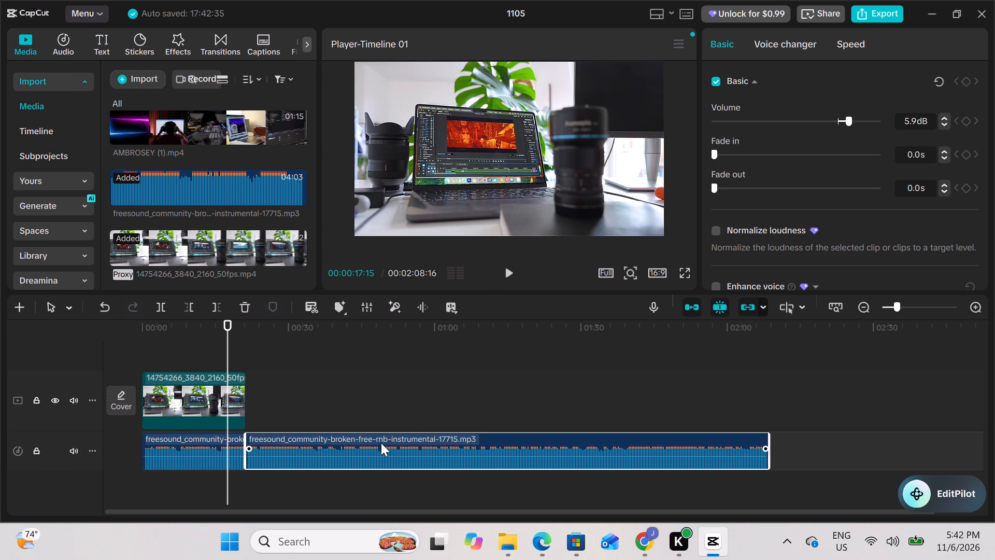
key("BackSpace")
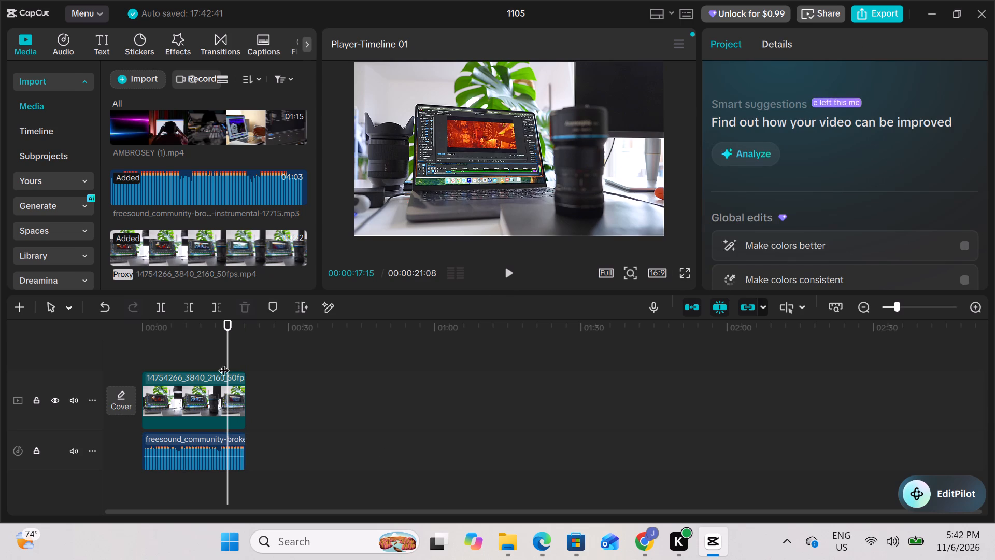
left_click_drag(224, 345, 145, 338)
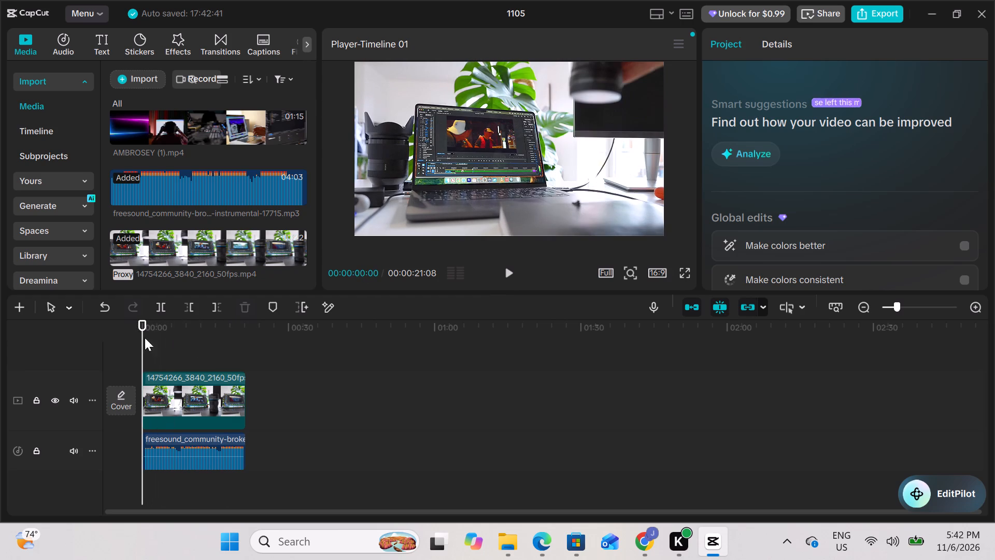
left_click(503, 270)
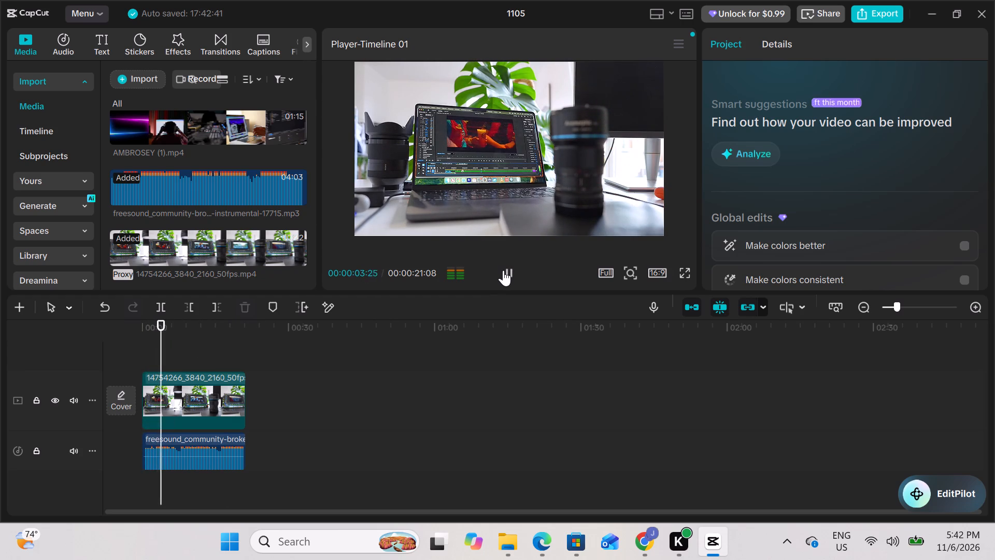
left_click(503, 270)
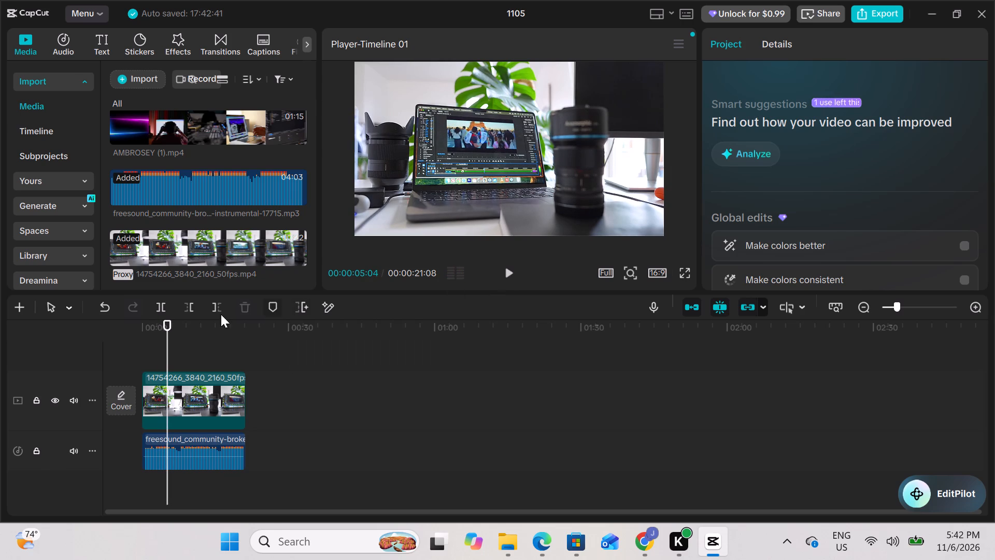
Search the effects for "zoom IN" using the recent search, and add the Zoom Lens video effect at the timeline's start.
left_click_drag(169, 338, 145, 338)
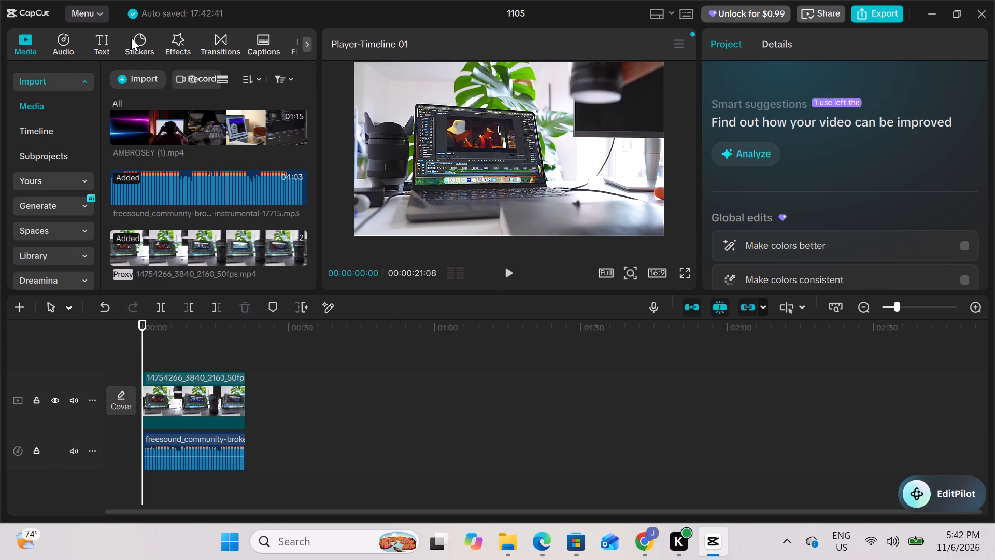
left_click(174, 43)
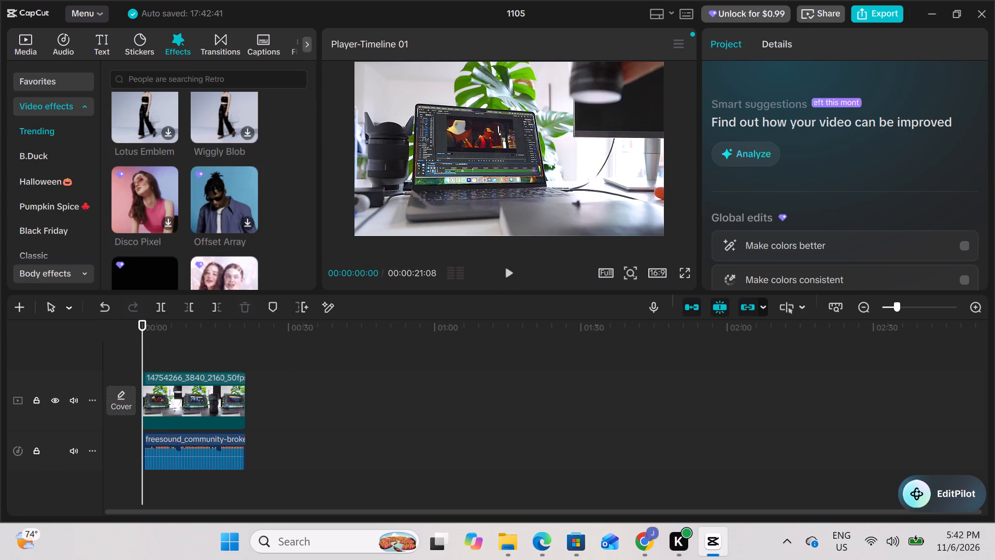
left_click(155, 77)
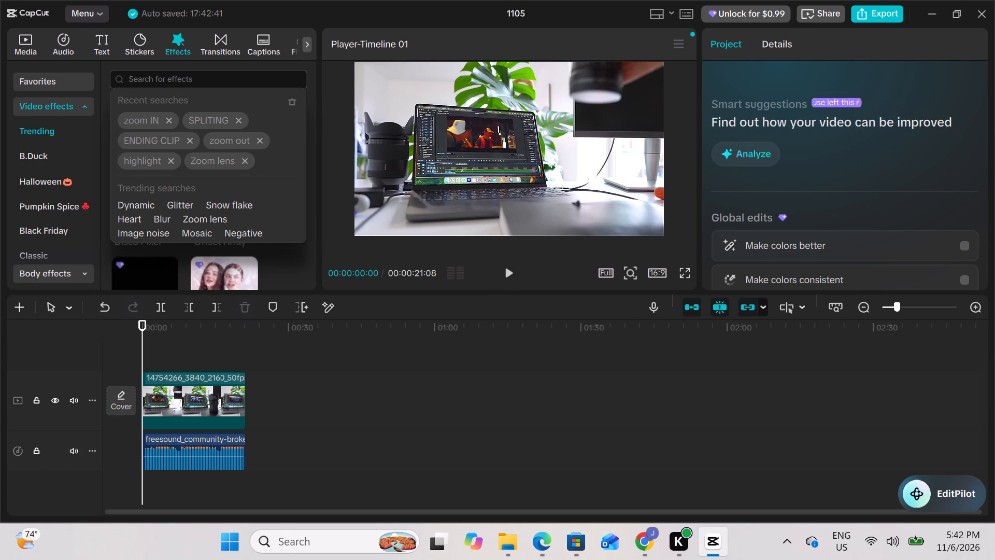
left_click(151, 117)
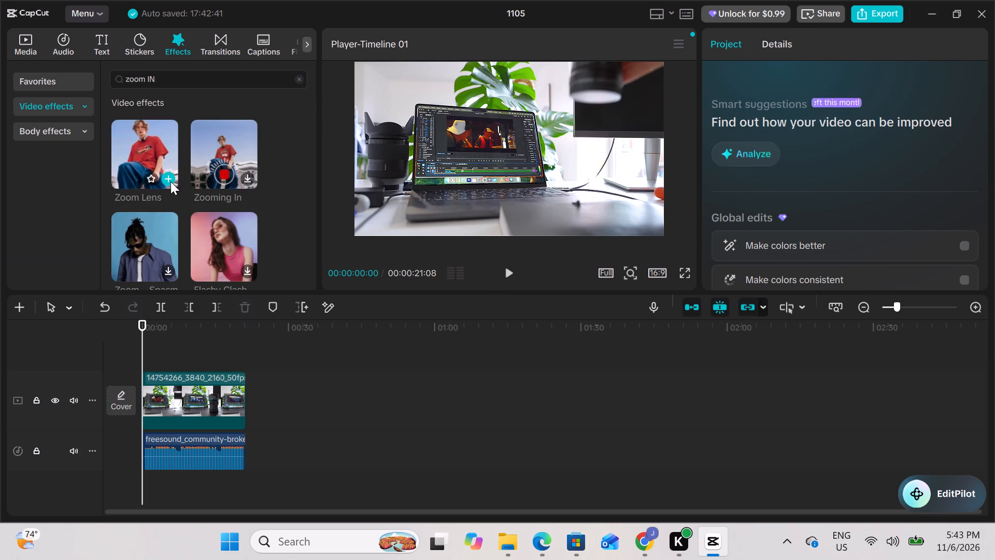
scroll(180, 217, "down", 2)
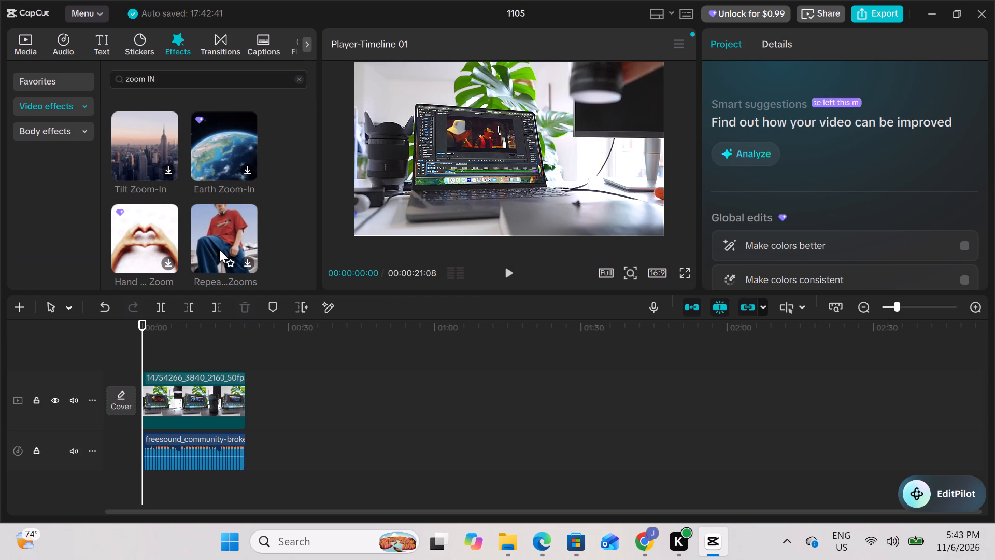
scroll(219, 249, "down", 1)
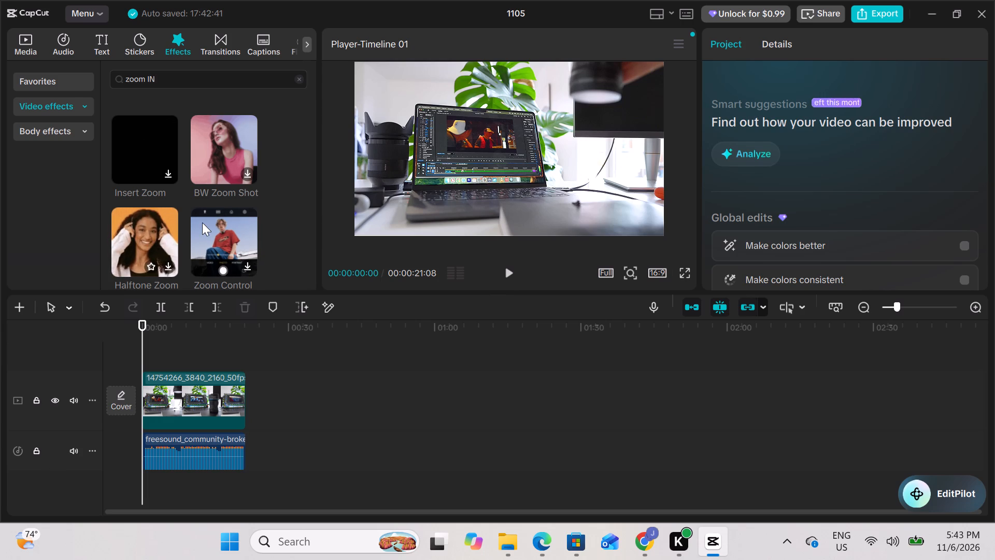
scroll(202, 222, "up", 2)
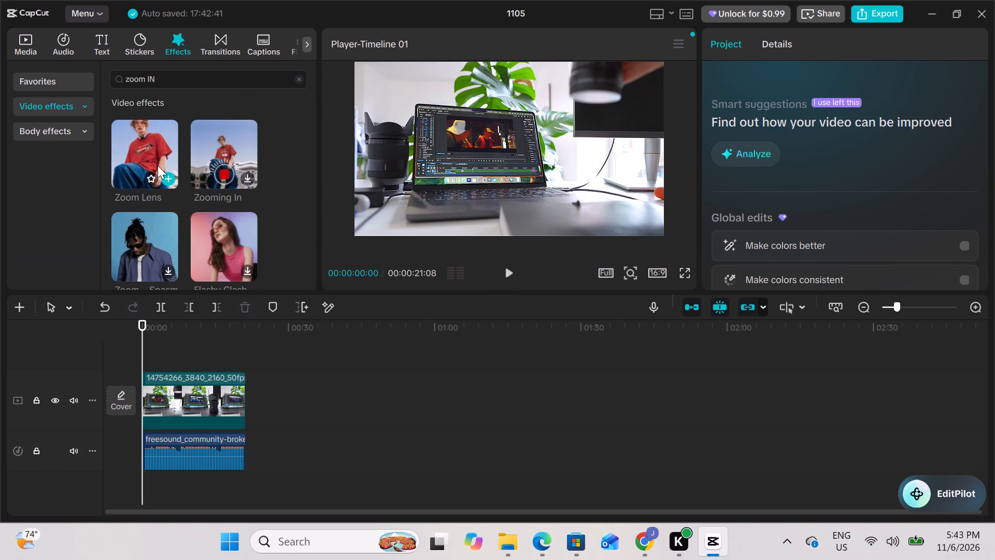
left_click(164, 181)
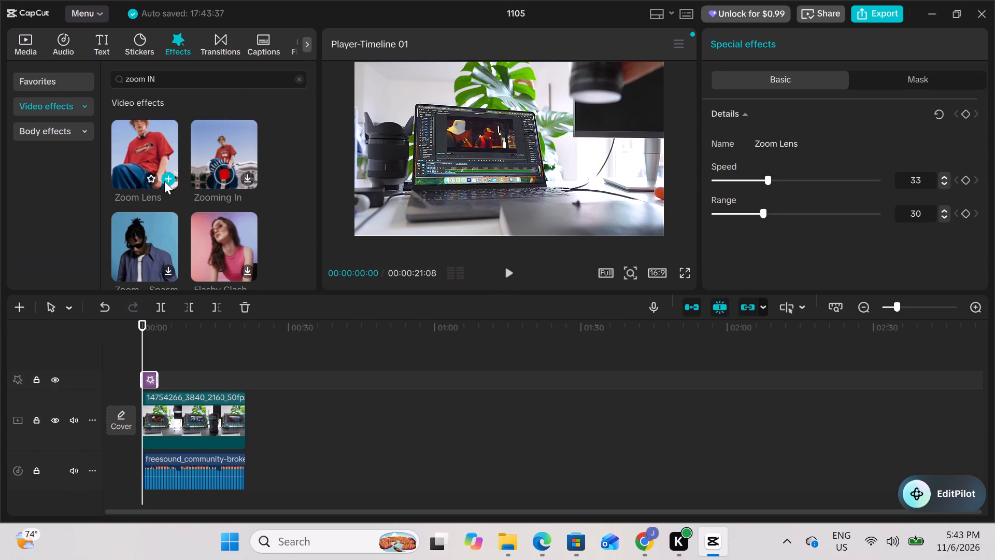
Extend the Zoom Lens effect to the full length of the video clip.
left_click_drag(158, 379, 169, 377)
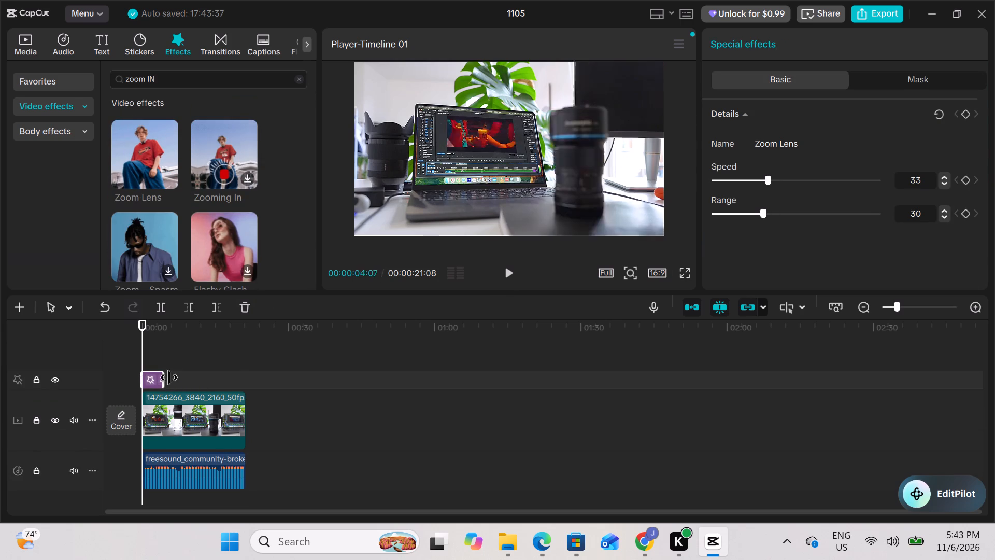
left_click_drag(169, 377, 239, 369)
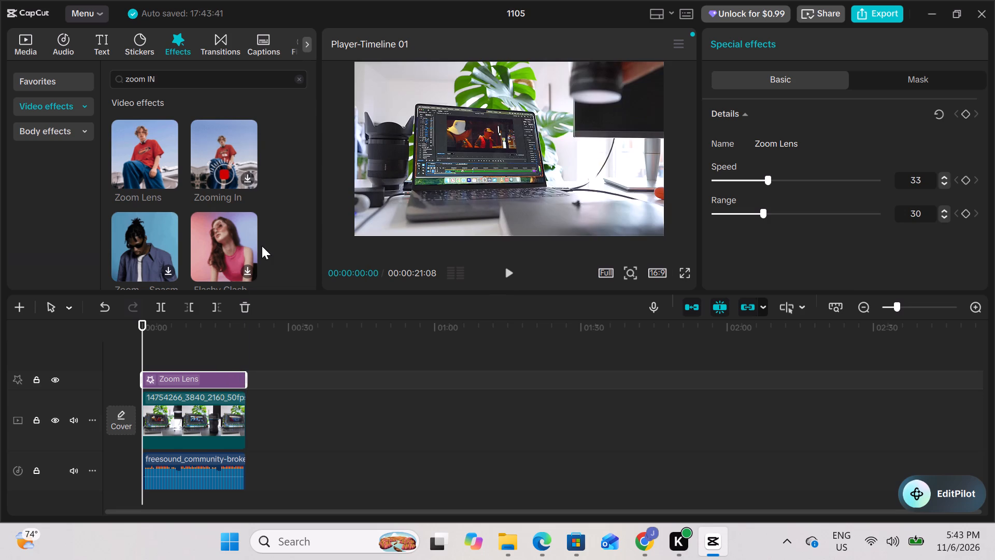
Play the timeline with the effect, pause at 00:00:07:11, and shorten the Zoom Lens effect to end at that point.
left_click(506, 267)
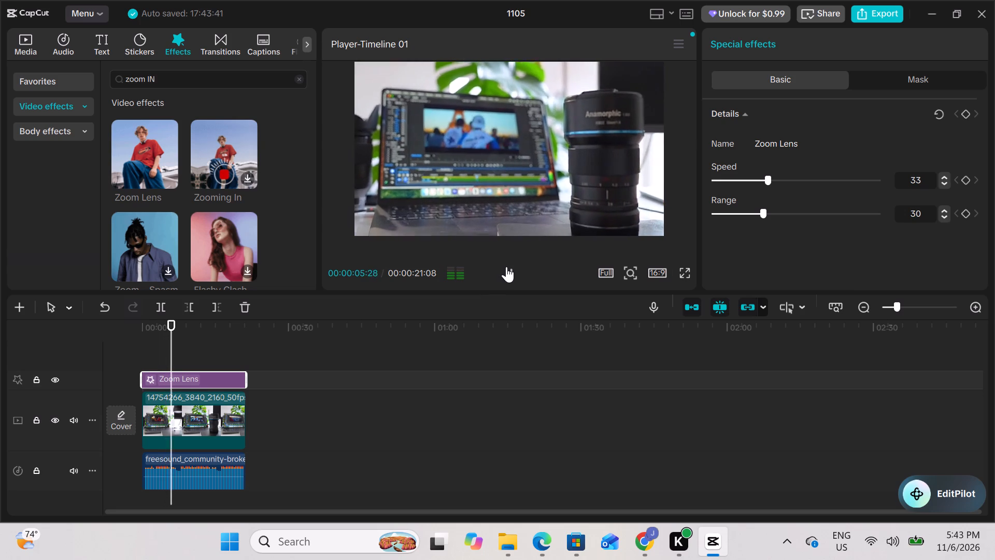
left_click(506, 267)
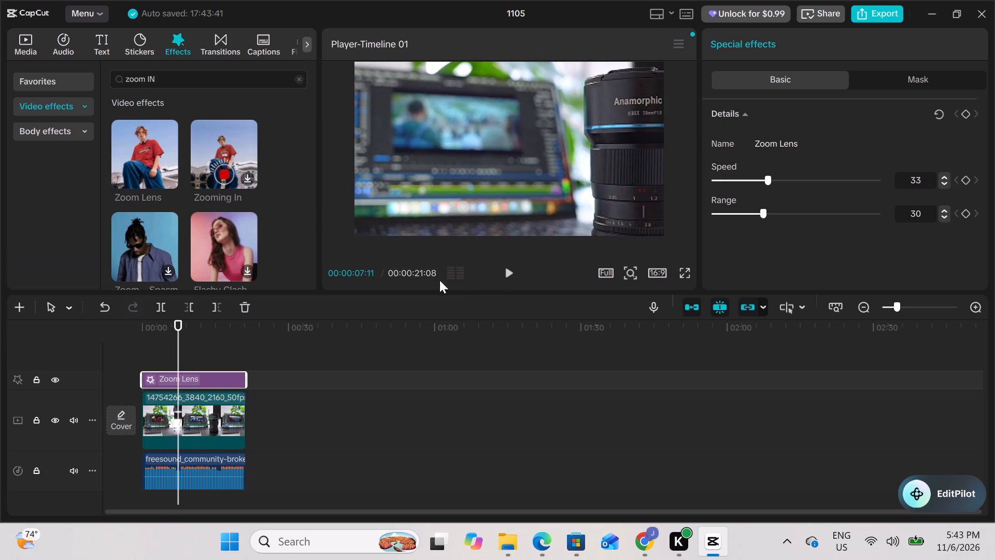
left_click_drag(245, 377, 240, 377)
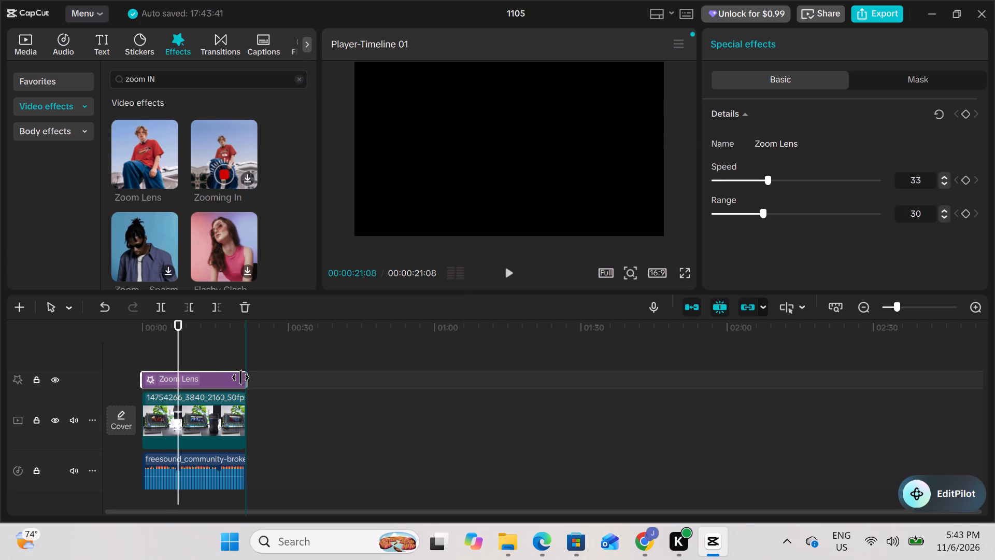
left_click_drag(240, 377, 179, 377)
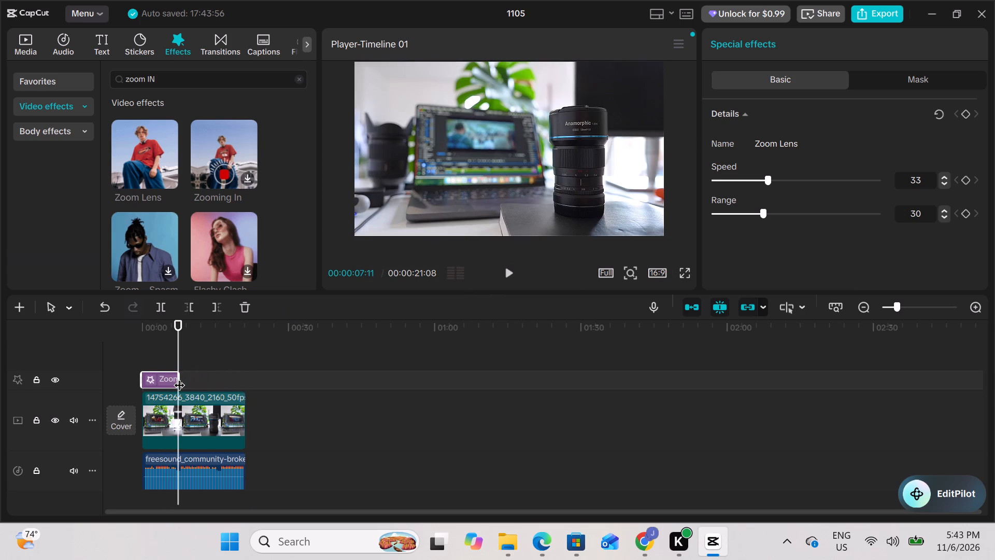
Play the timeline from the start, pause at 00:00:02:02, and shorten the Zoom Lens effect to end at that point.
left_click_drag(179, 342, 146, 340)
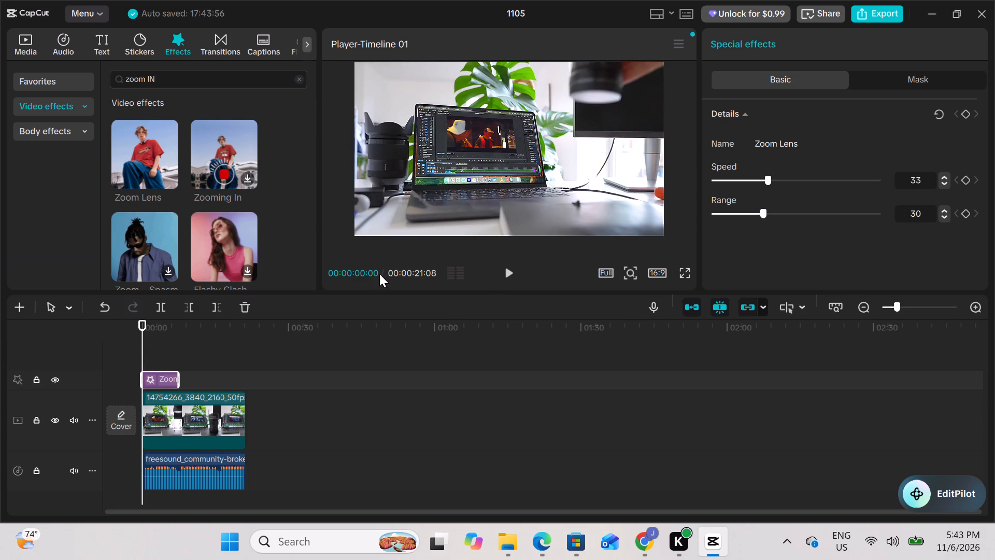
left_click(507, 274)
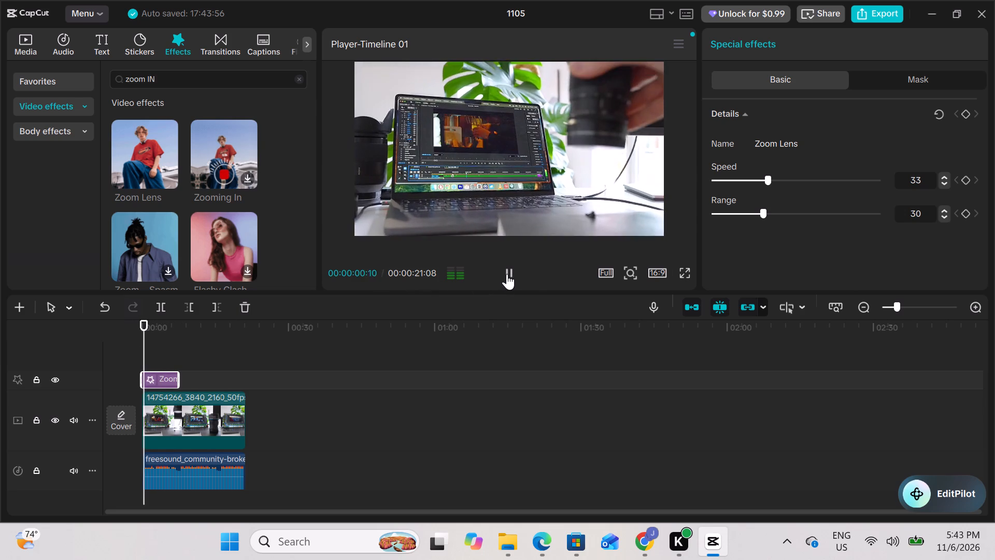
left_click(507, 274)
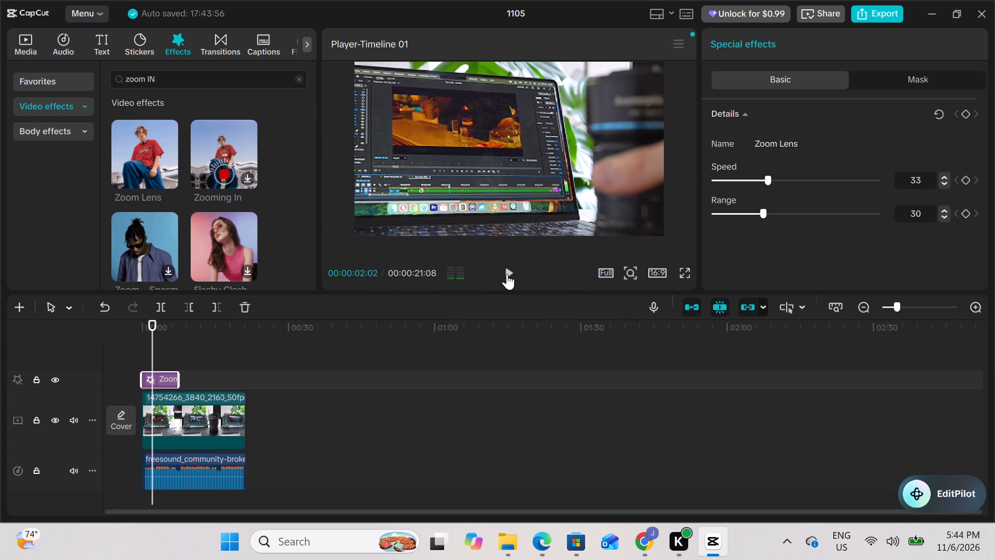
left_click_drag(178, 377, 176, 378)
left_click_drag(176, 378, 150, 380)
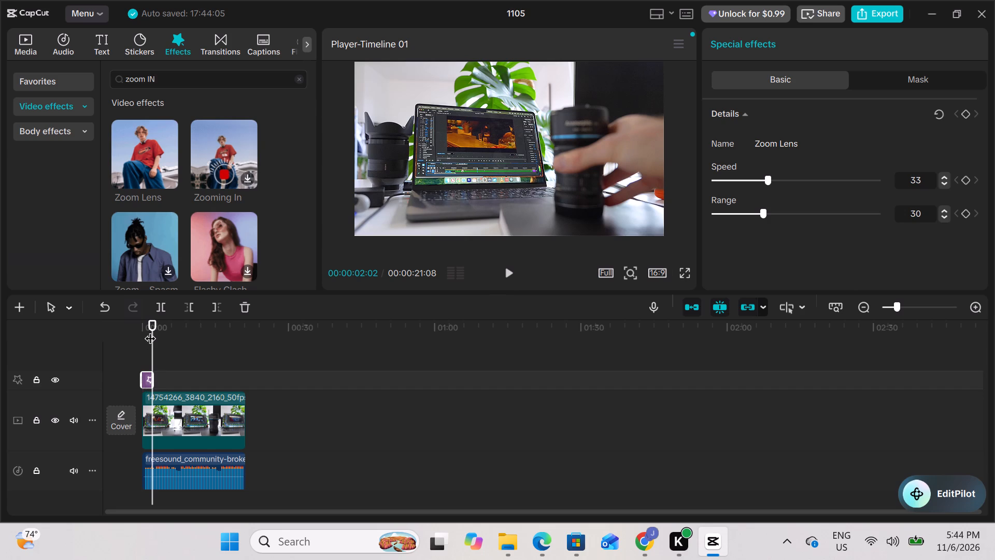
Play the timeline from the start to check the shortened Zoom Lens effect, and pause shortly after it ends.
left_click_drag(149, 329, 139, 329)
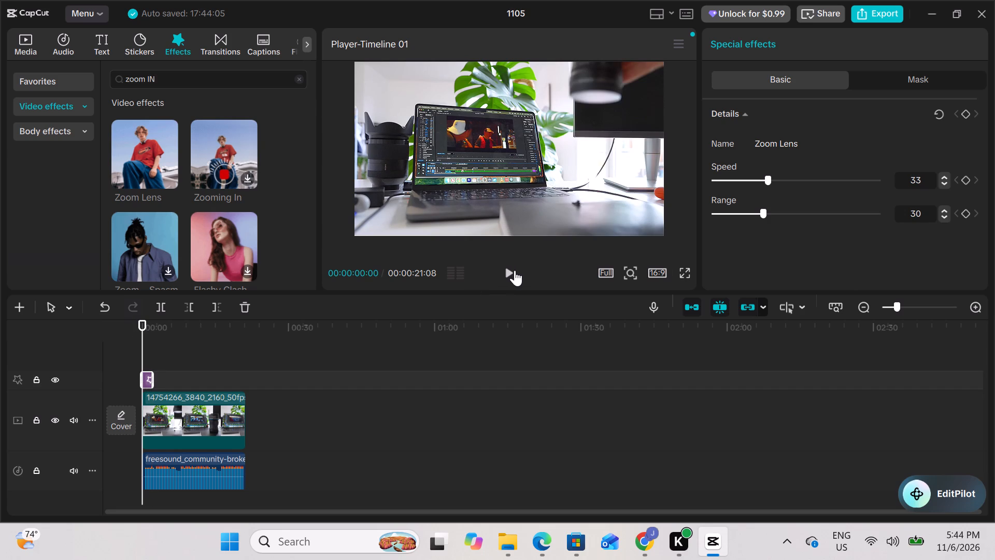
left_click(507, 270)
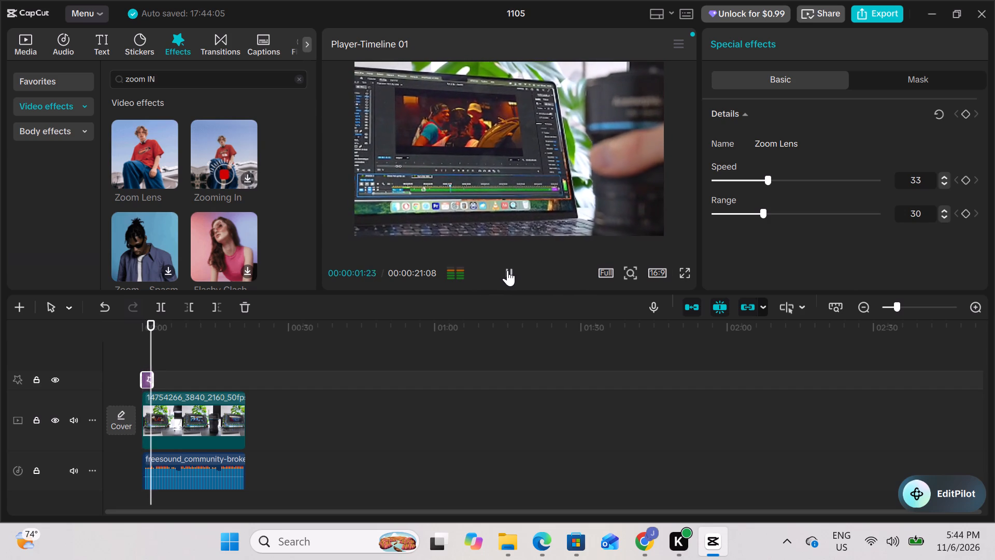
left_click(507, 270)
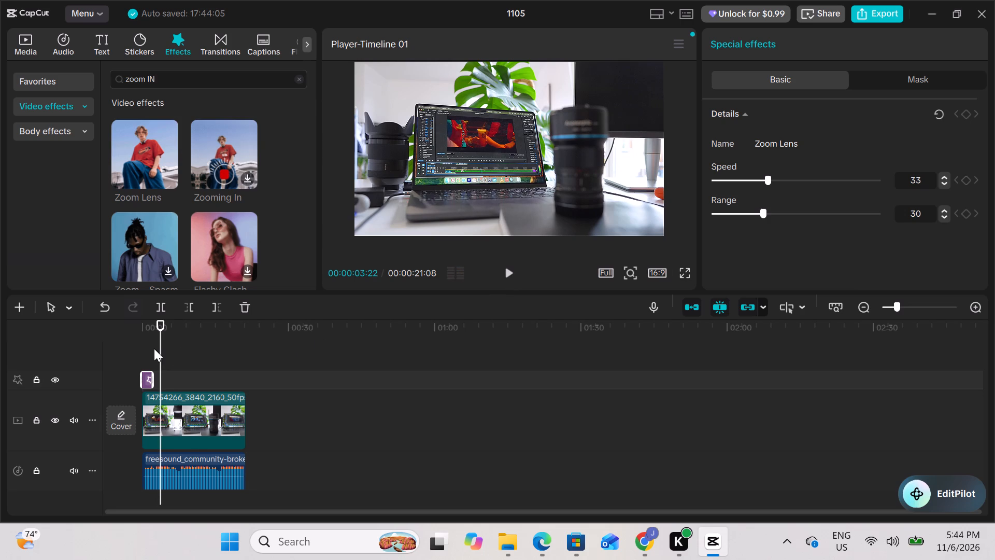
Search the effects for "zoom OUT" and add the first Zoom Out video effect at 00:00:02:02, directly after the Zoom Lens effect.
left_click_drag(157, 346, 152, 346)
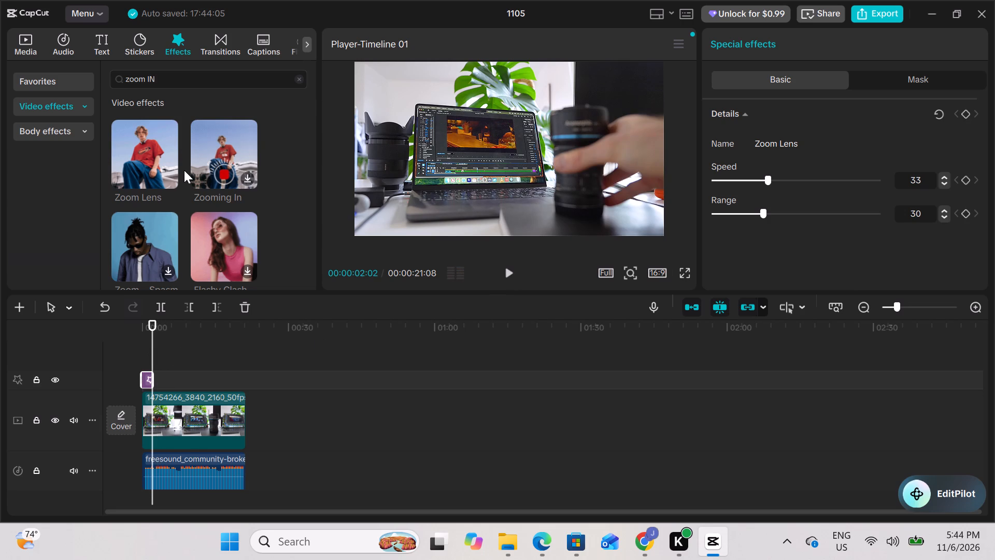
left_click(163, 78)
left_click(163, 78)
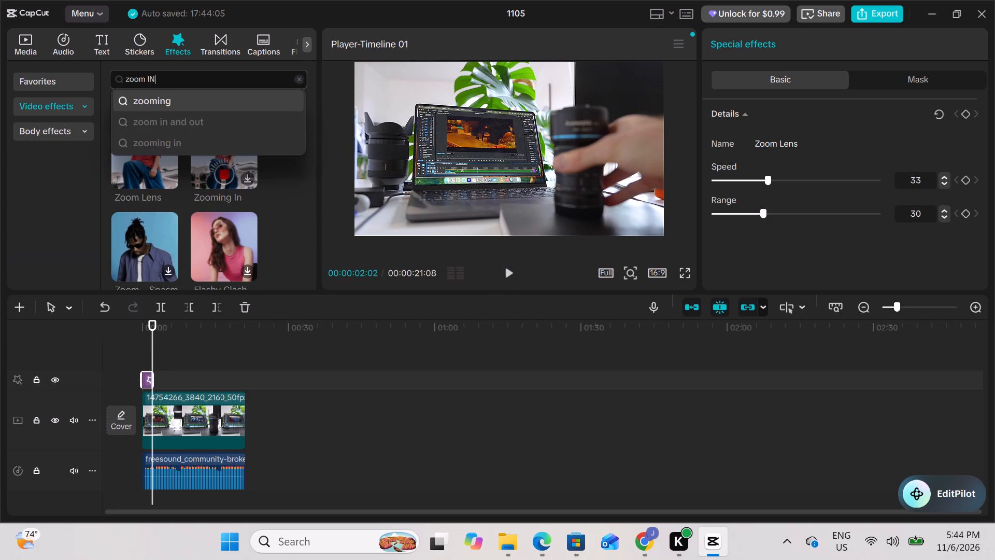
key("BackSpace")
key("BackSpace")
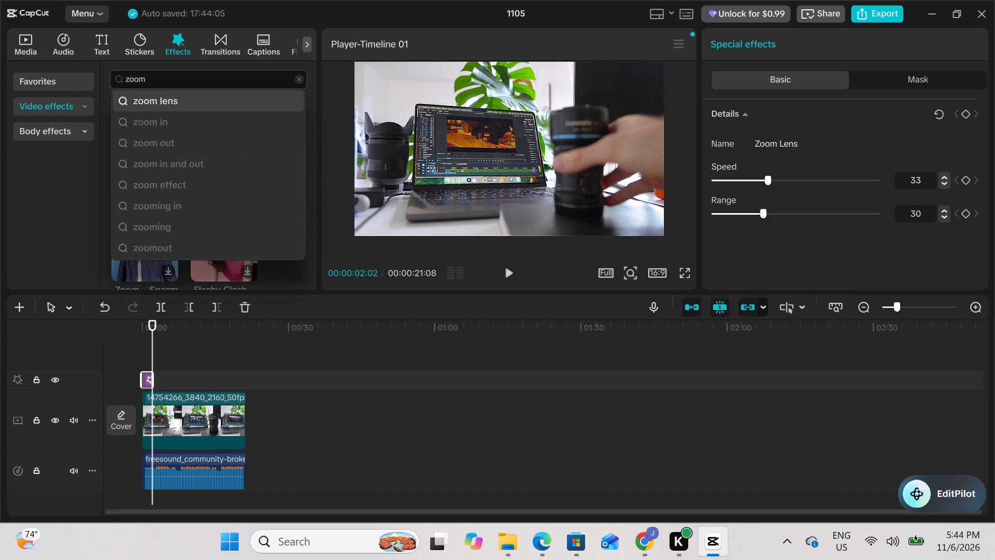
type("OUT")
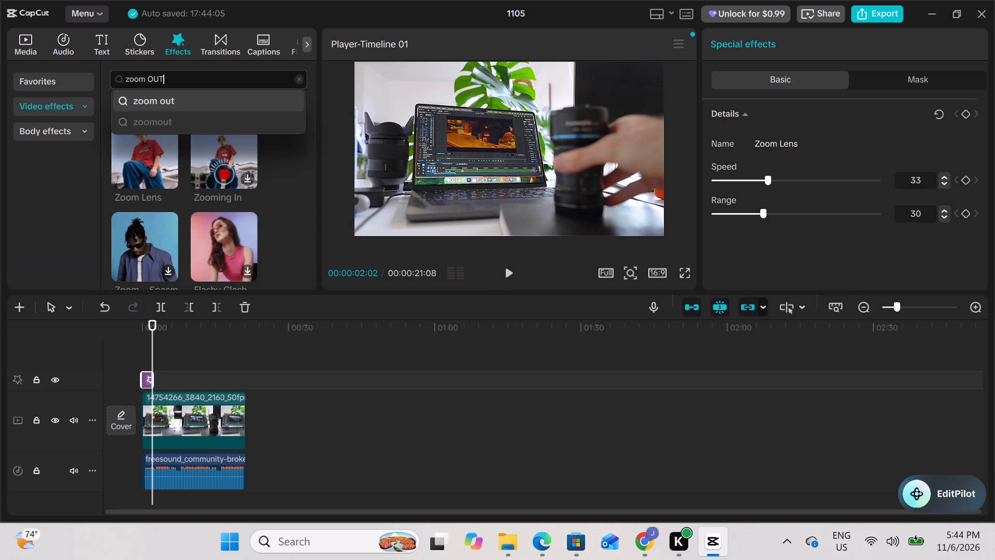
key("Return")
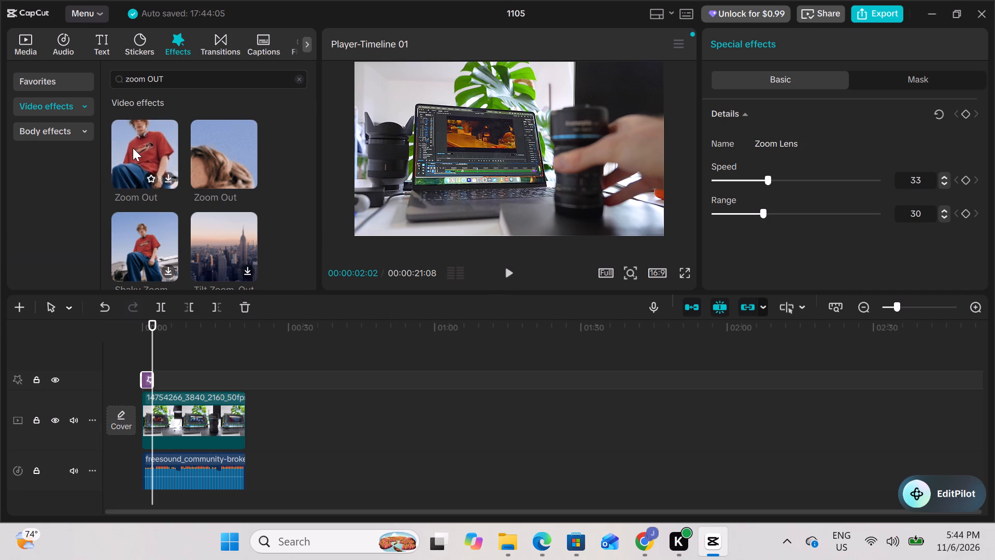
left_click(167, 176)
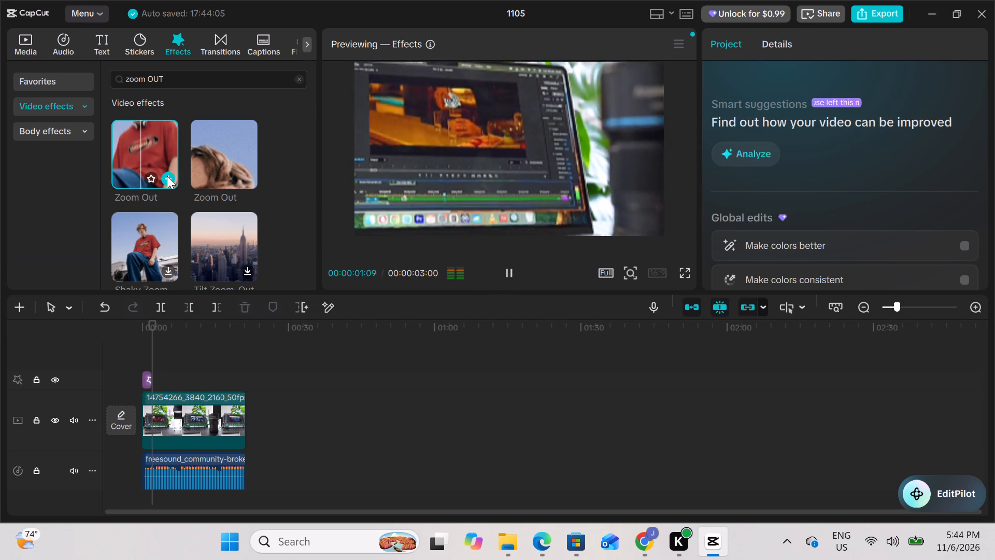
left_click(167, 176)
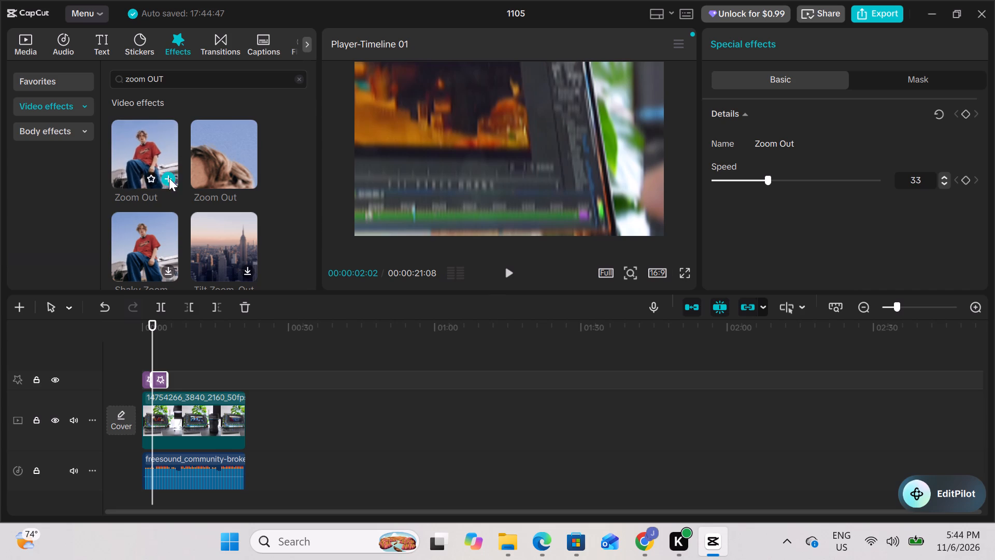
Play the timeline from the start twice to review both zoom effects, and pause at 00:00:07:04.
left_click_drag(153, 336, 147, 337)
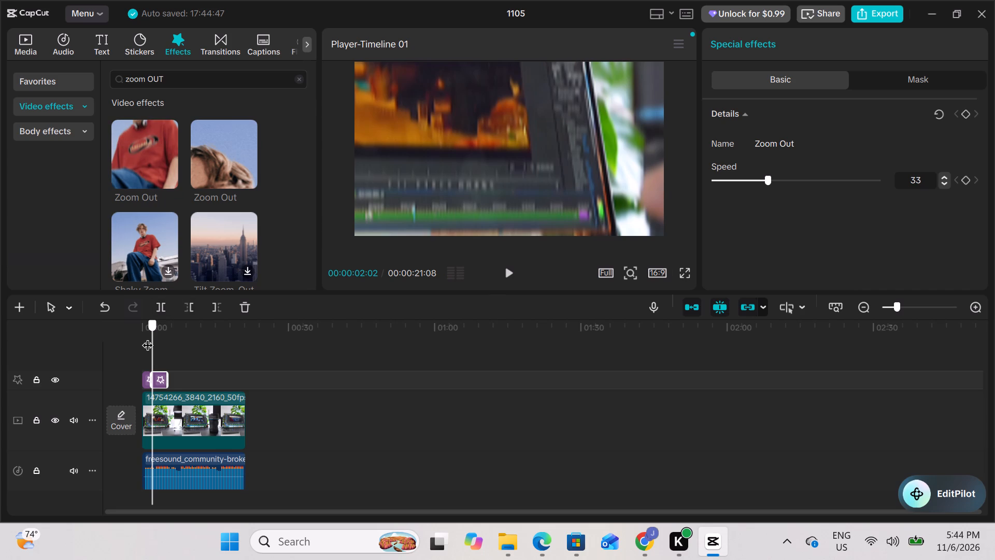
left_click_drag(147, 337, 144, 338)
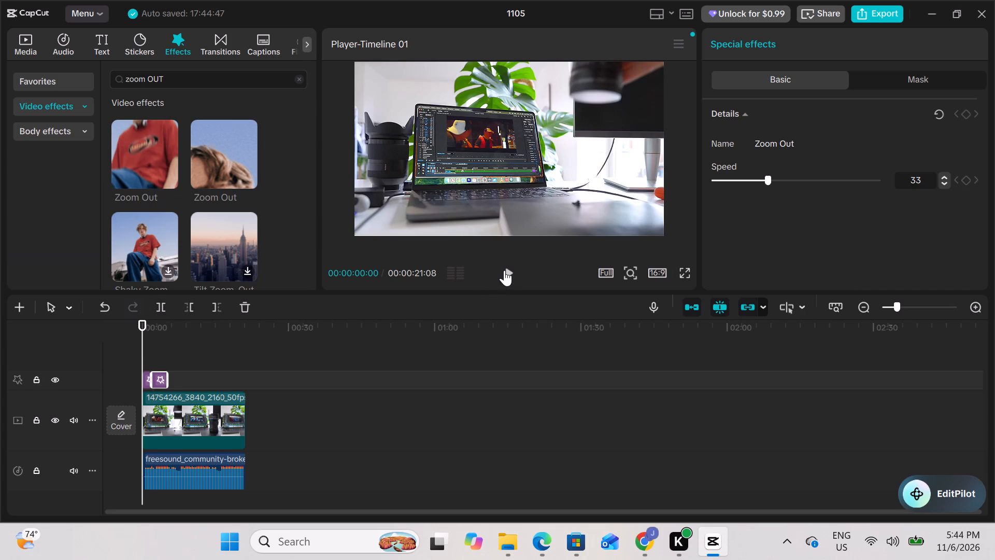
left_click(504, 270)
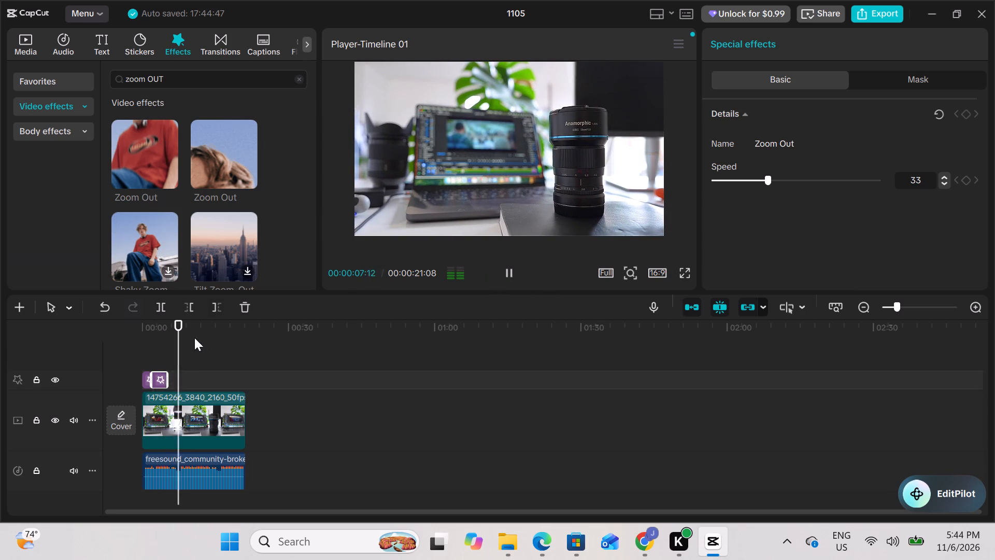
left_click_drag(178, 338, 141, 339)
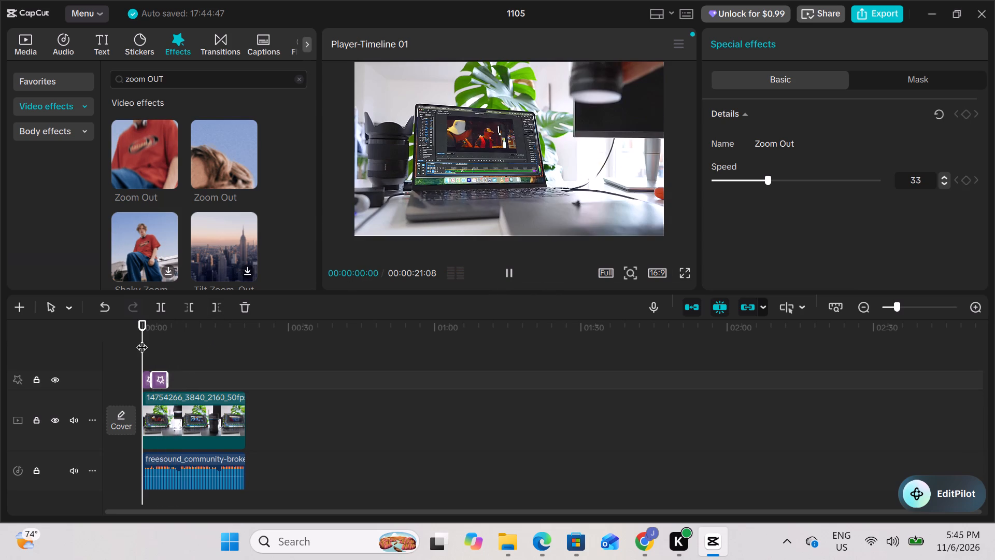
left_click(509, 271)
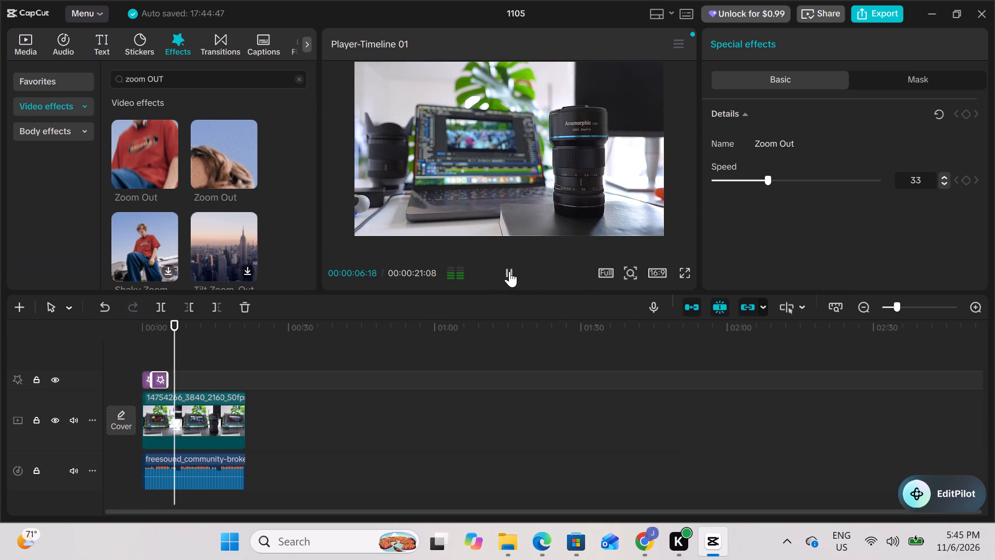
left_click(509, 271)
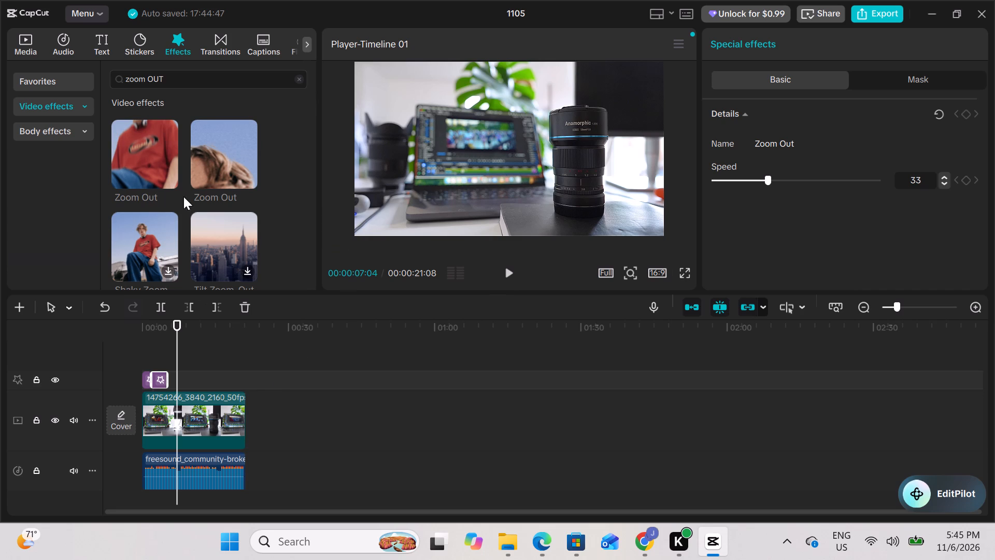
Look through the remaining zoom-out effects, and search the effects for "SLIDING LEFT" instead.
scroll(189, 151, "down", 1)
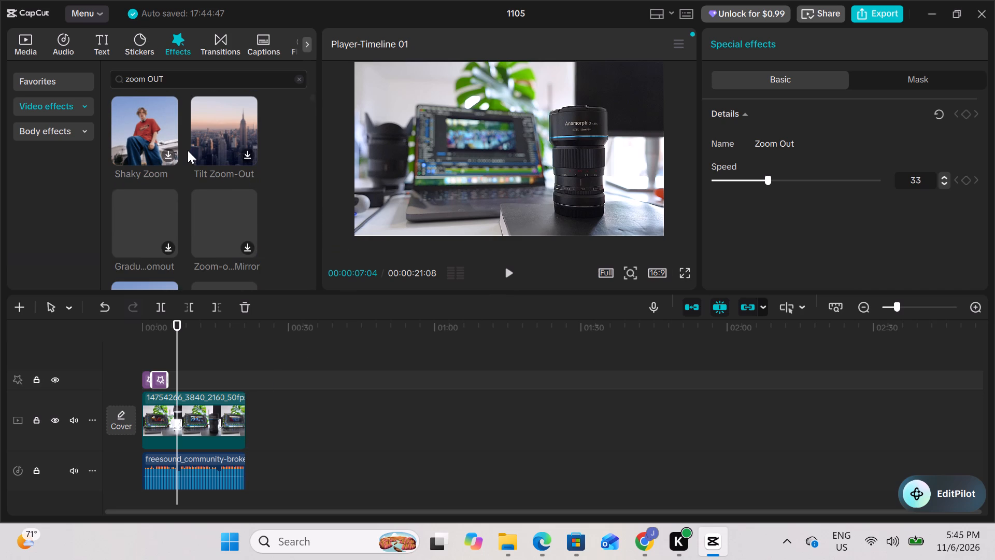
scroll(188, 150, "down", 1)
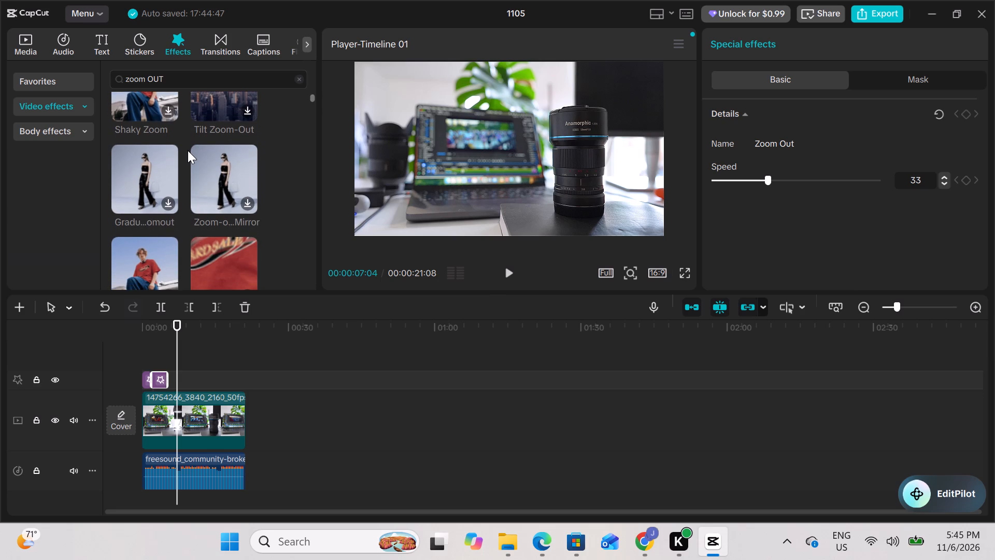
scroll(188, 150, "down", 2)
left_click(174, 78)
key("BackSpace")
key("BackSpace")
key("BackSpace")
key("BackSpace")
key("BackSpace")
key("BackSpace")
key("BackSpace")
key("BackSpace")
key("BackSpace")
key("BackSpace")
key("BackSpace")
key("BackSpace")
key("BackSpace")
key("BackSpace")
type("SLI")
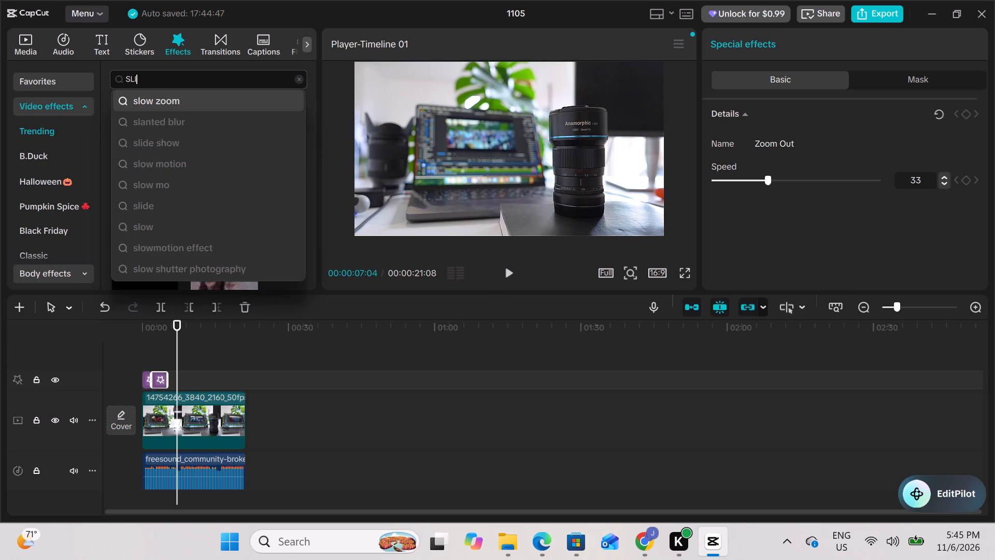
type("DI")
type("NG")
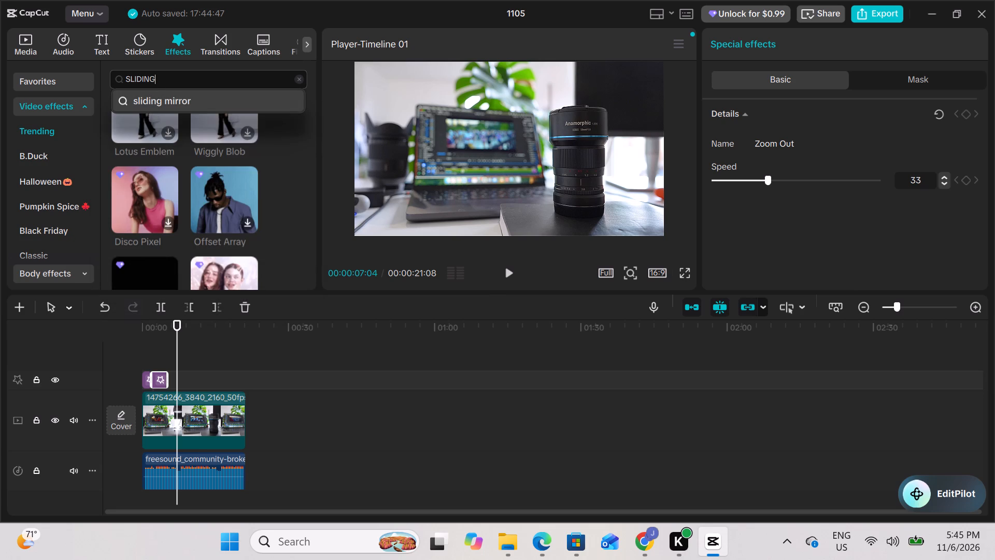
key("space")
type("LES")
key("BackSpace")
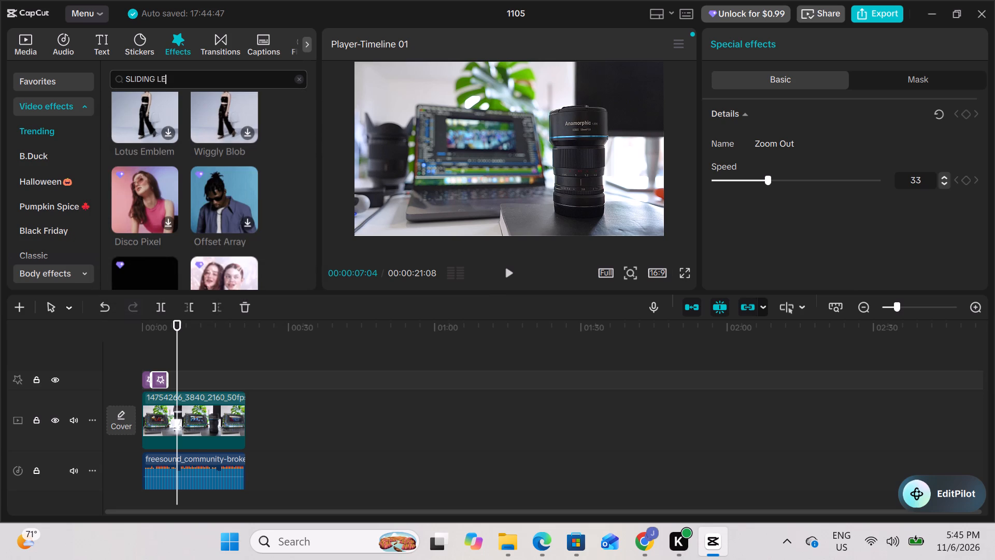
type("FT")
key("Return")
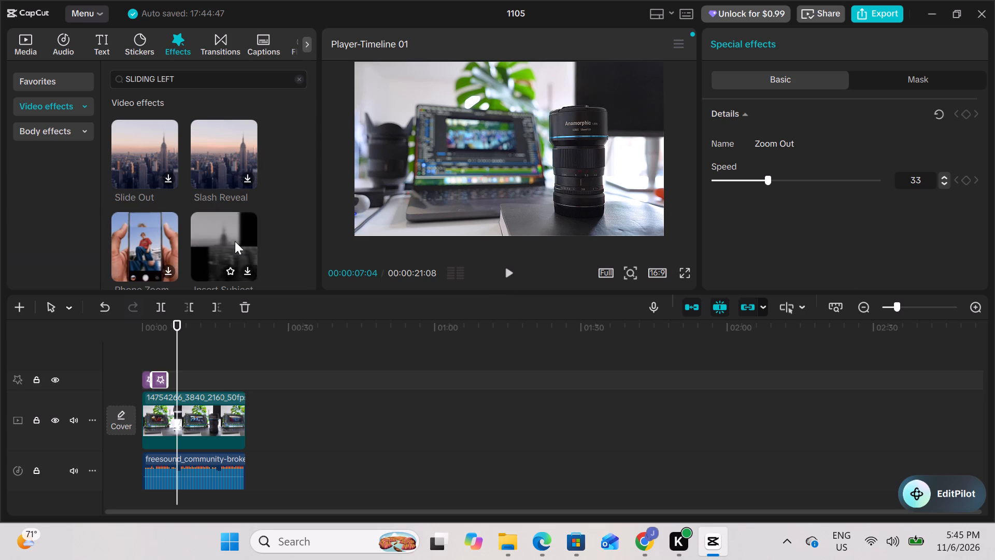
Add the Slide Out video effect at 00:00:17:18, and shift it slightly later so it ends with the footage clip.
scroll(235, 241, "down", 1)
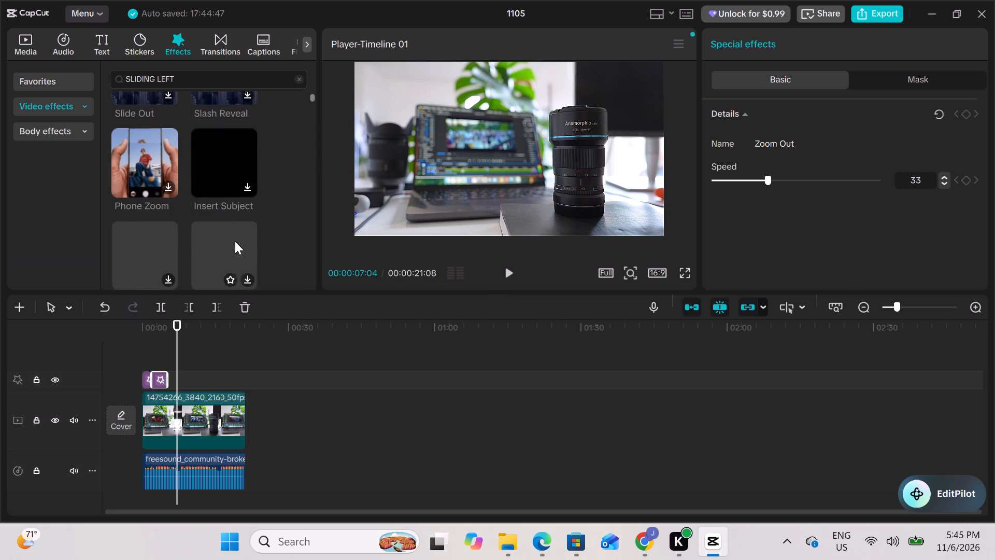
scroll(235, 241, "down", 1)
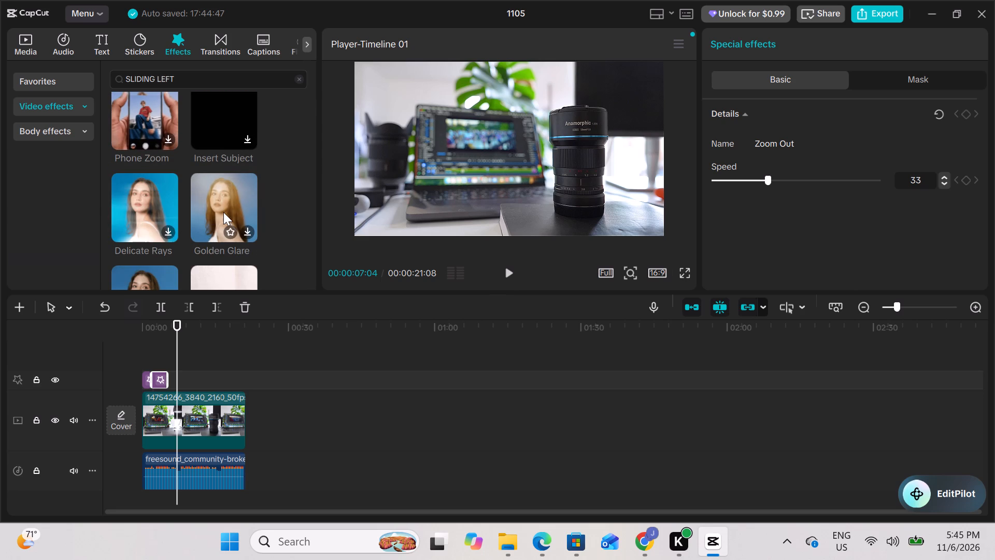
scroll(223, 212, "up", 1)
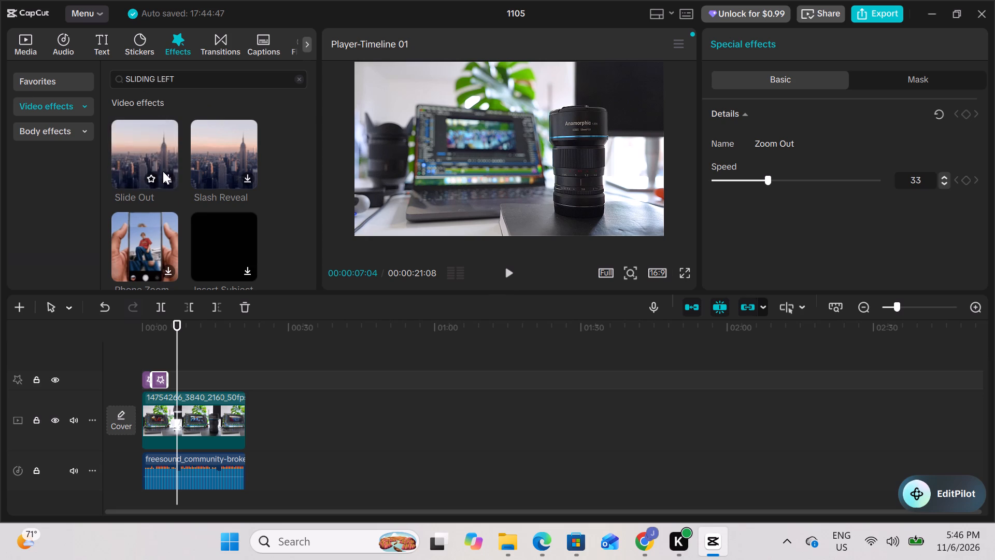
left_click(165, 173)
left_click(166, 174)
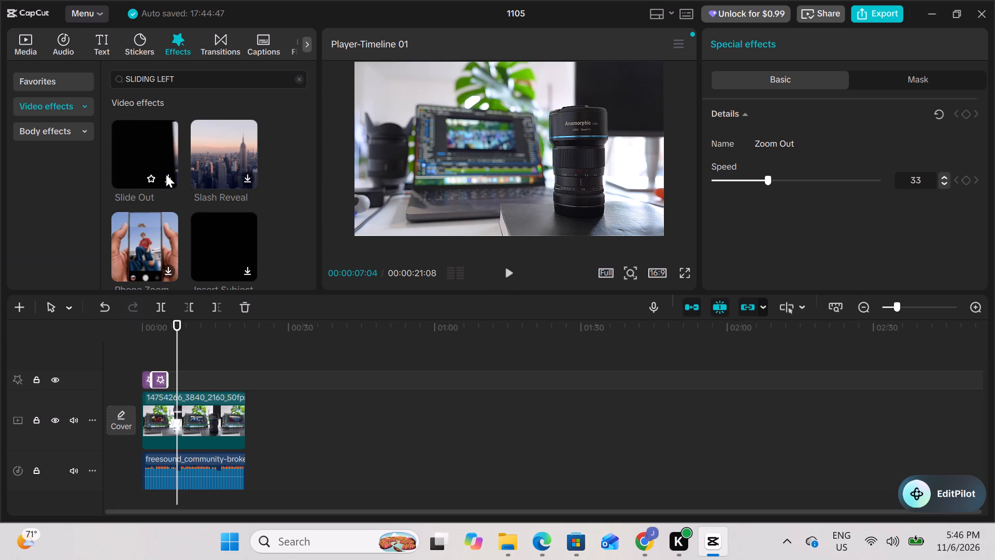
double_click(166, 174)
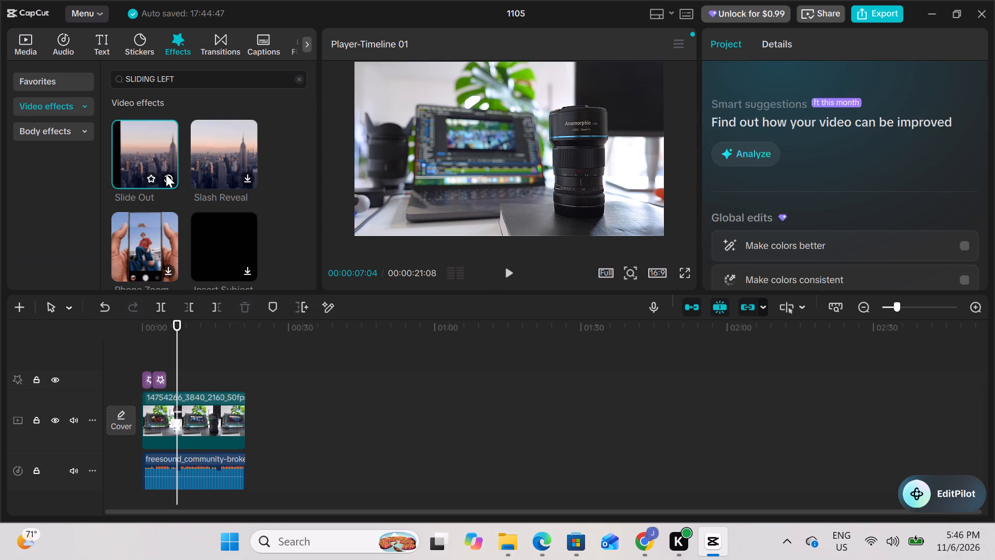
left_click(177, 340)
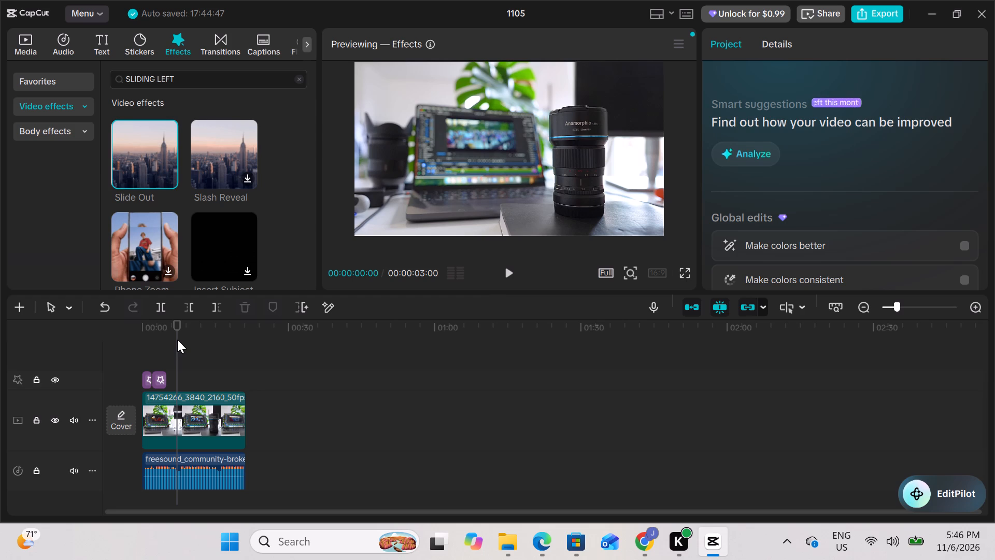
left_click_drag(177, 340, 249, 349)
left_click(249, 349)
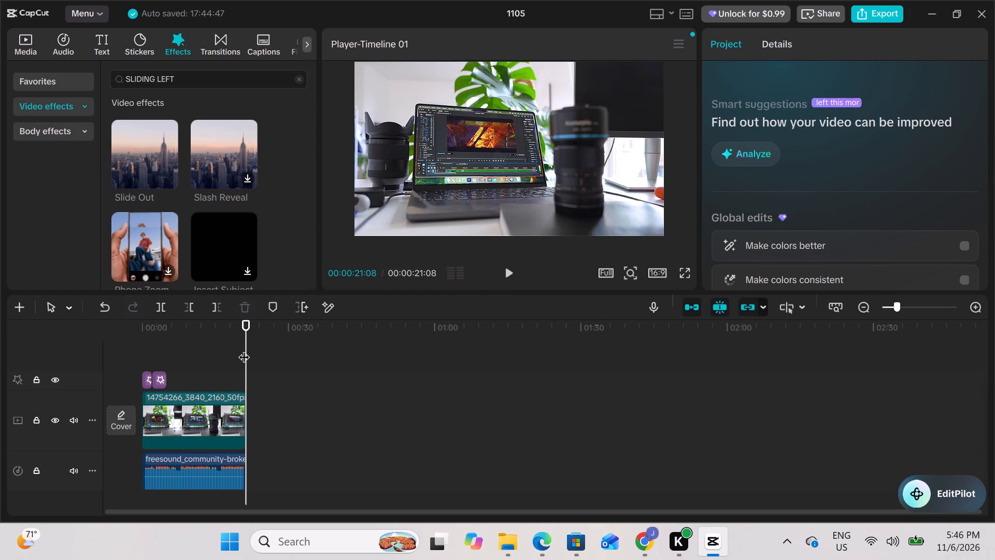
left_click_drag(244, 349, 228, 343)
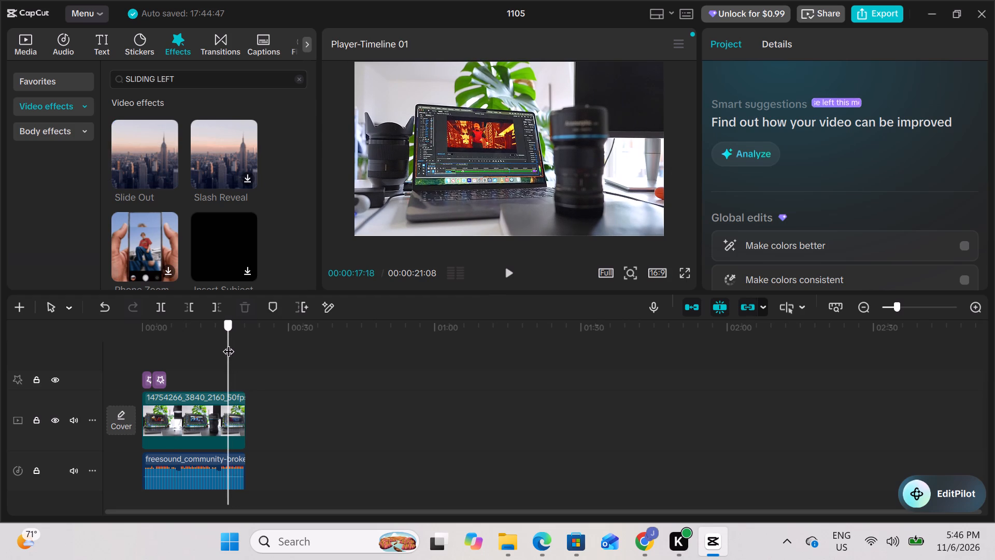
left_click(167, 174)
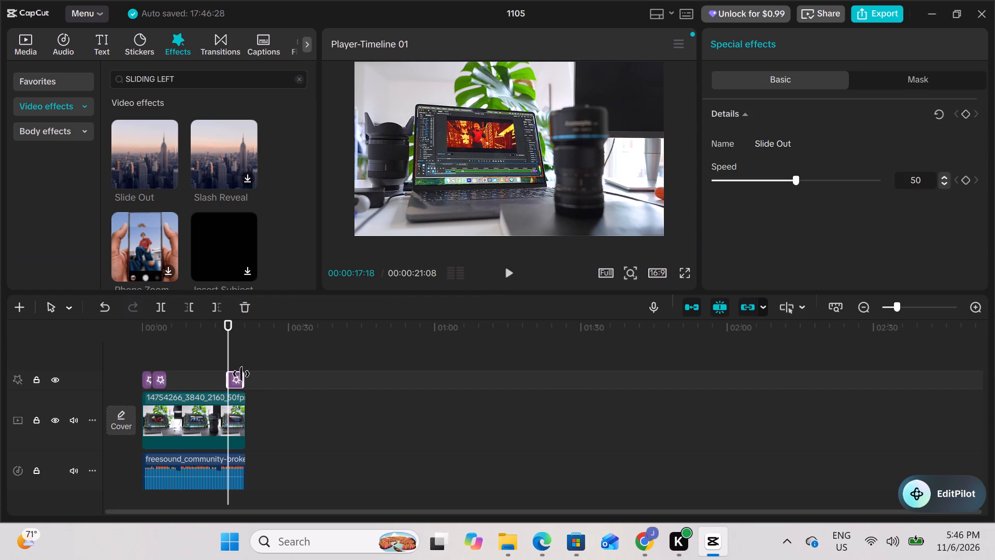
left_click_drag(236, 381, 243, 381)
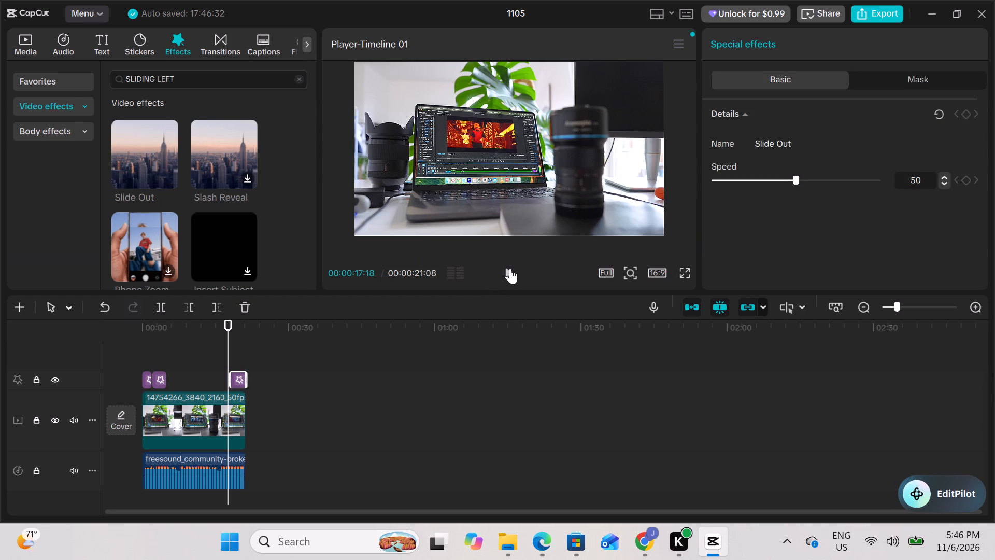
Play the end of the timeline from 00:00:17:18 to review the Slide Out effect, replay it, and pause at 00:00:20:13.
left_click(510, 268)
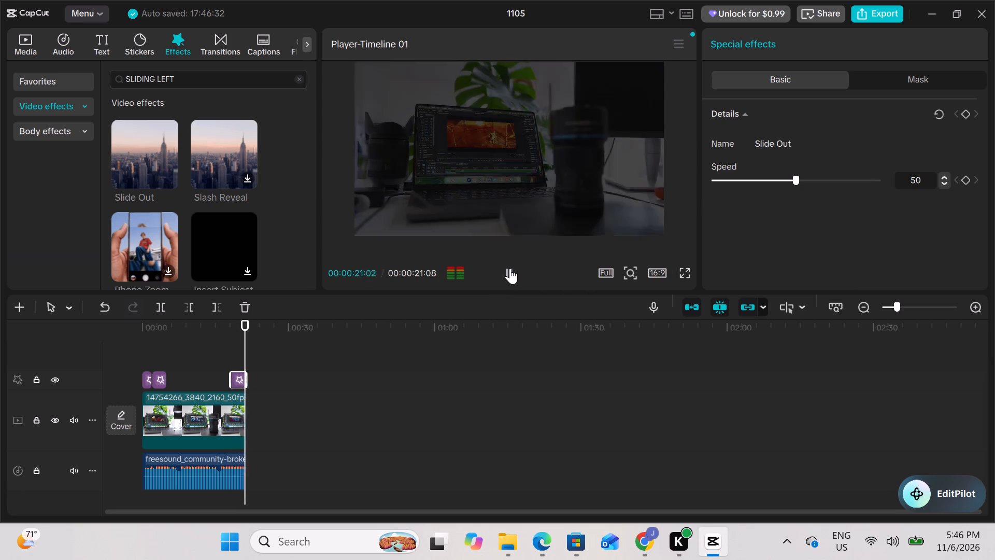
left_click(510, 268)
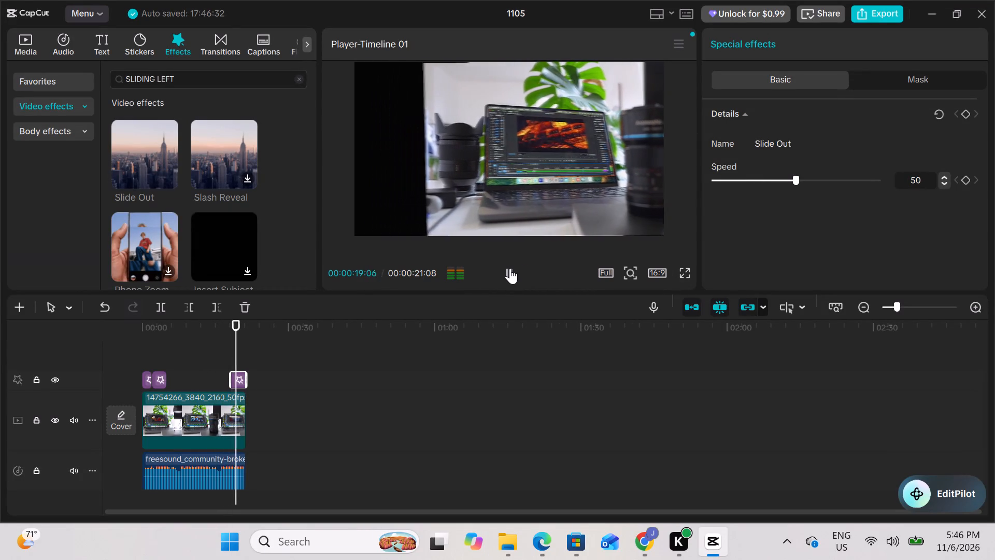
left_click(510, 268)
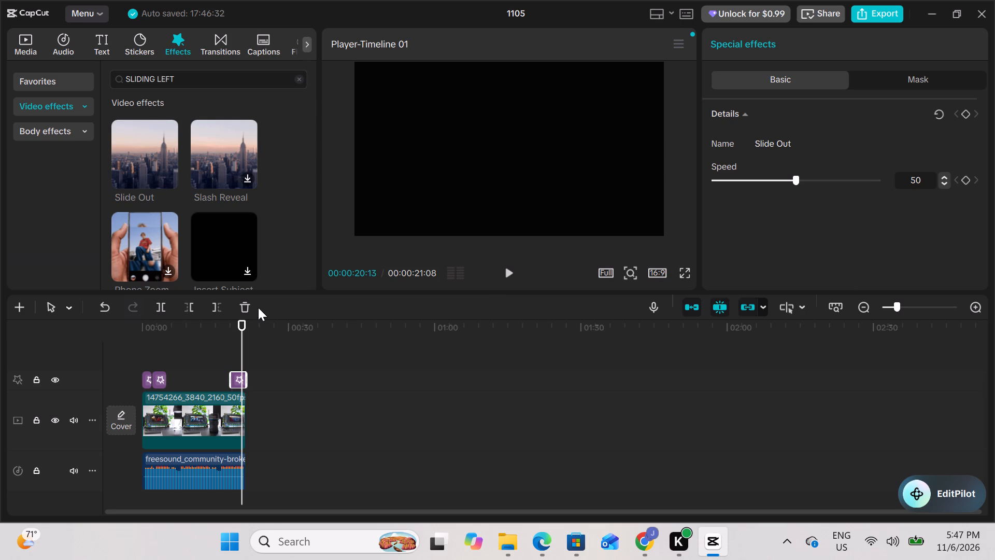
Move the playhead to the end of the footage at 00:00:21:08 and import the AMBROSEY (1) video from Downloads.
left_click(244, 336)
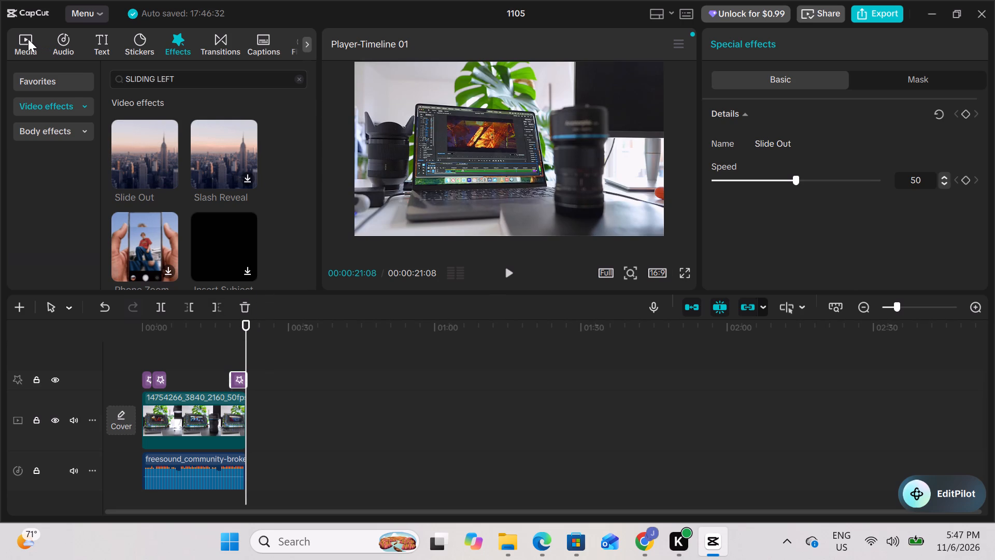
left_click(27, 39)
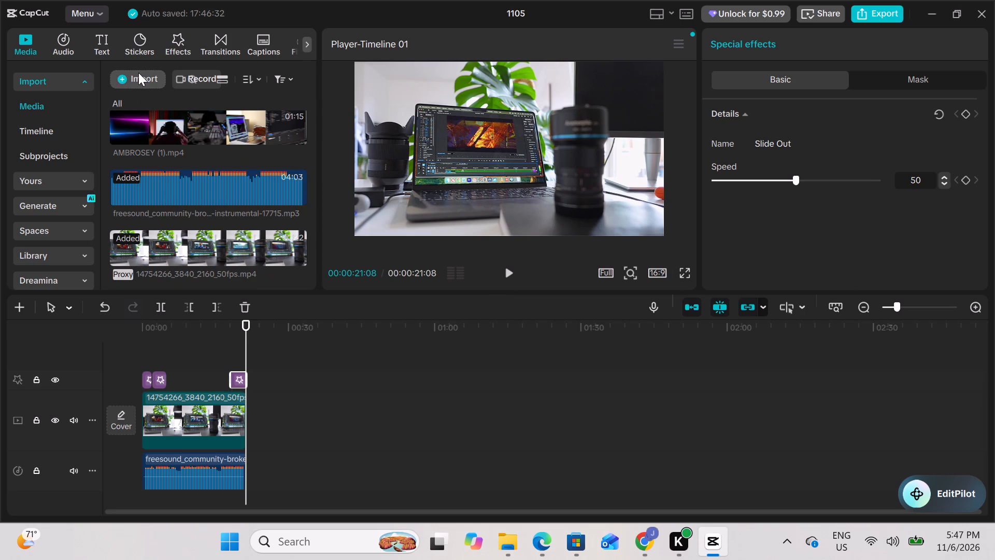
left_click(138, 73)
left_click(145, 104)
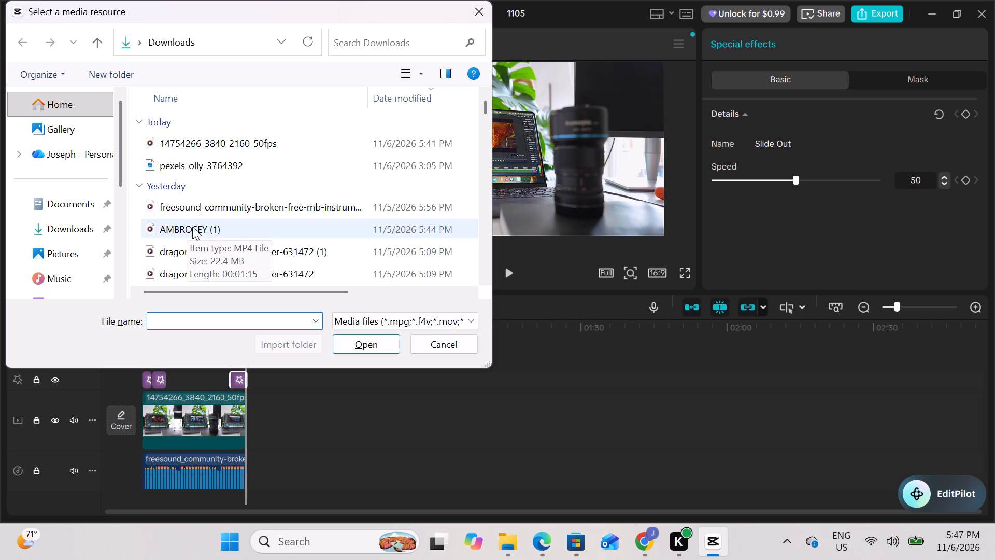
left_click(192, 227)
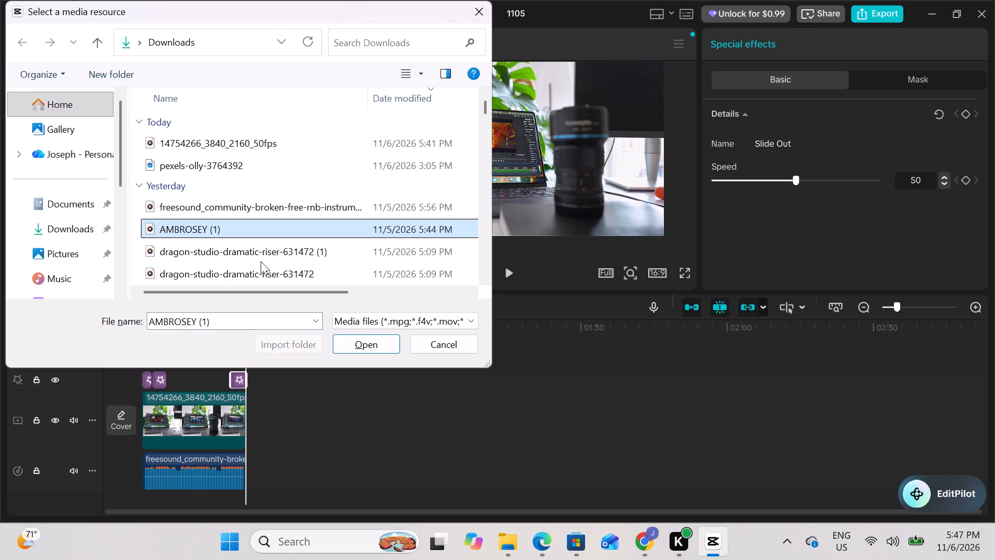
left_click(378, 340)
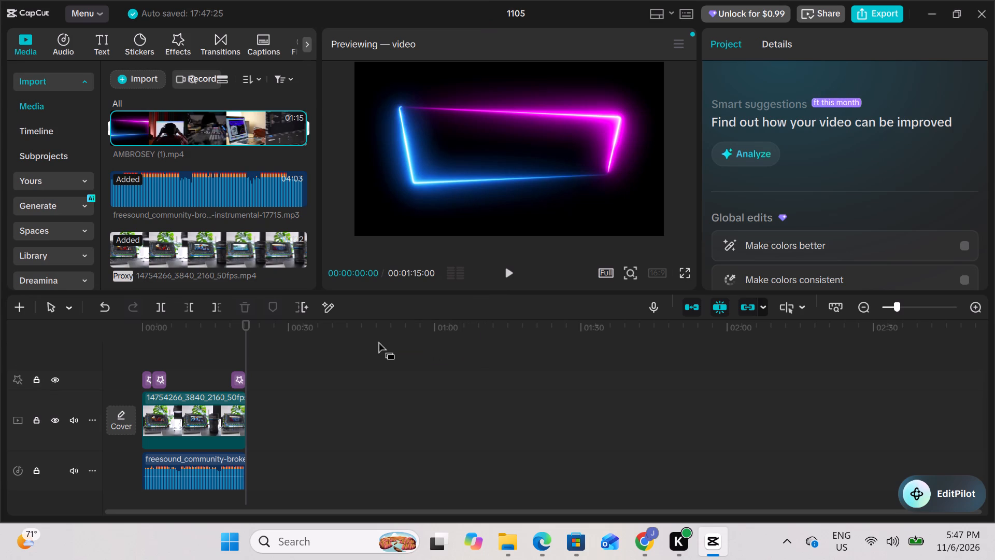
Add the media clip 8100342-uhd_4096_2160_25fps.mp4 to the video track at 00:00:21:08, directly after the first clip.
scroll(235, 173, "down", 2)
scroll(235, 173, "up", 1)
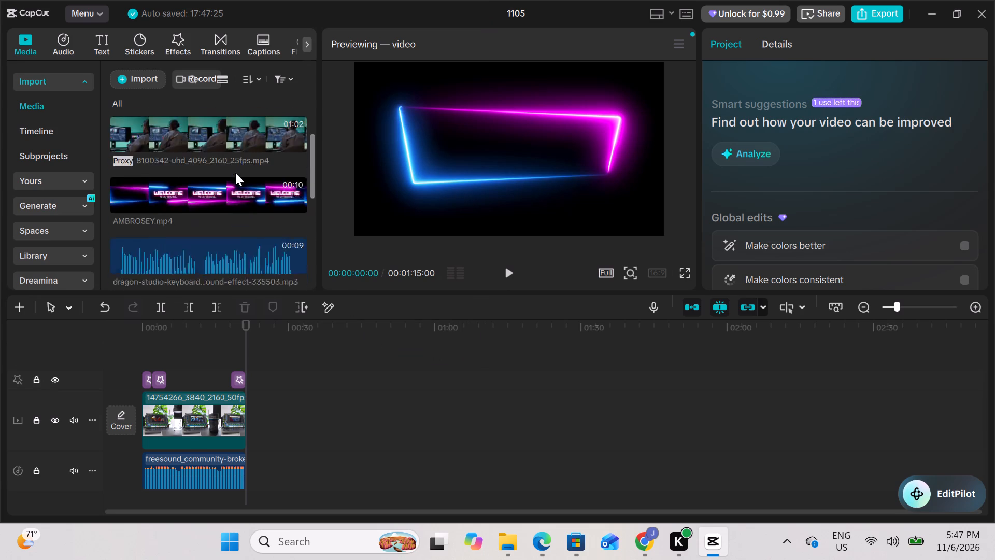
scroll(235, 173, "up", 1)
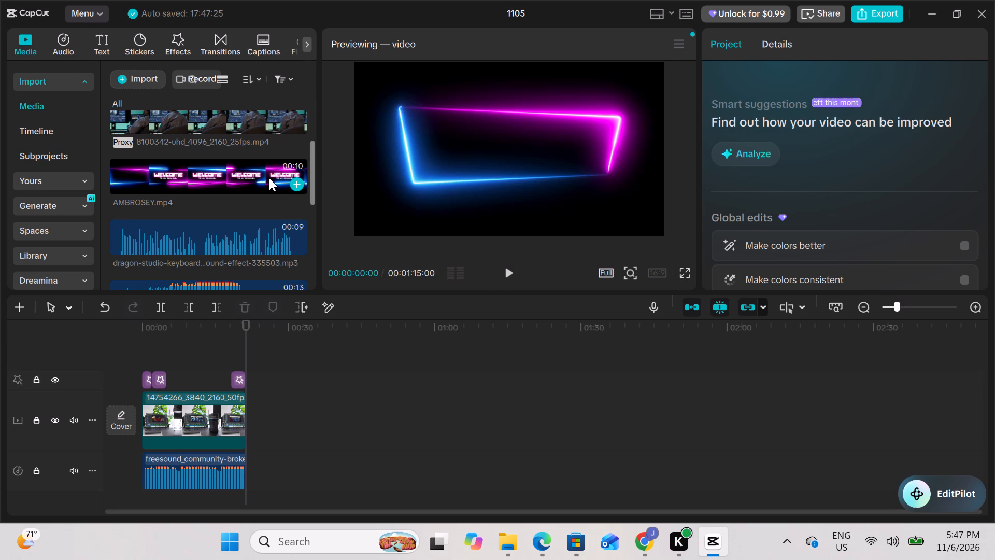
scroll(253, 207, "up", 2)
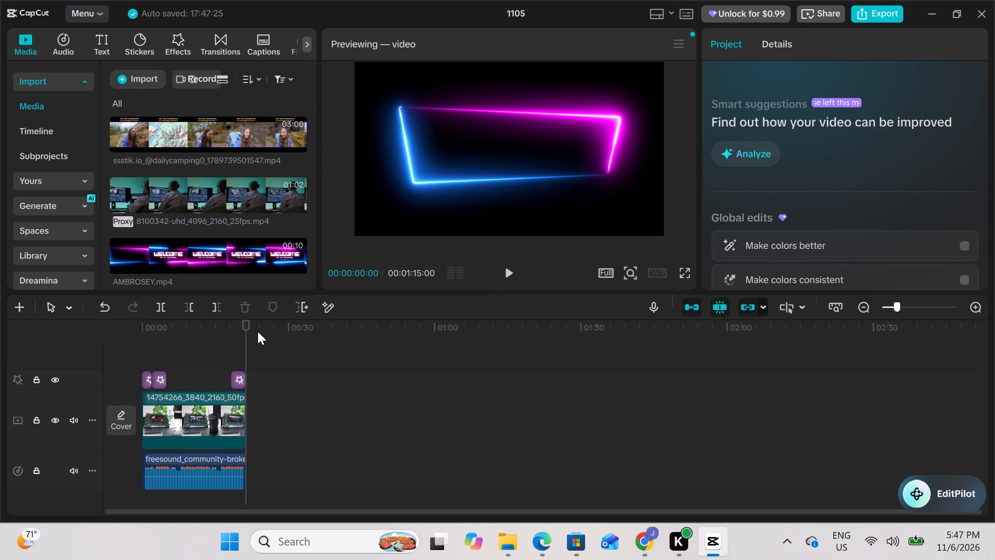
left_click(246, 345)
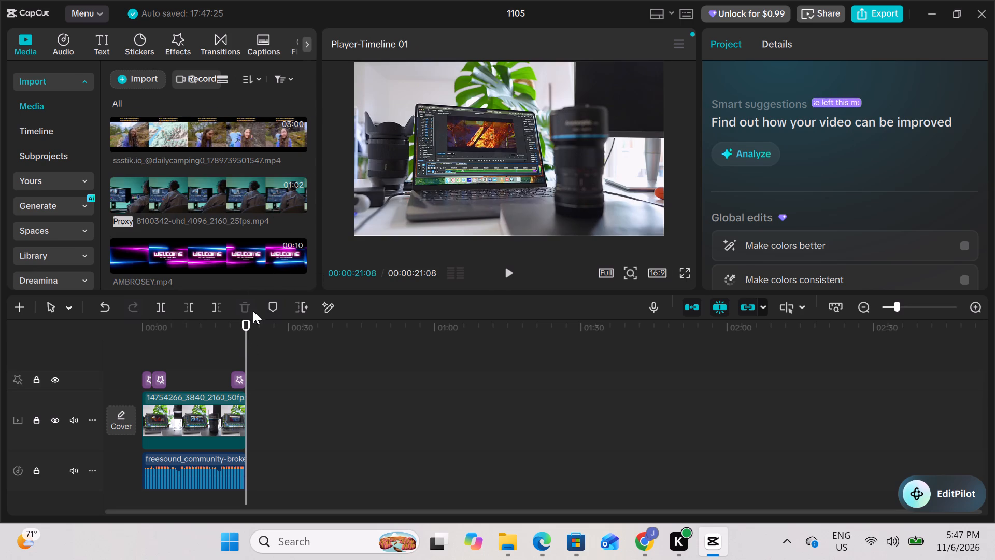
left_click(296, 204)
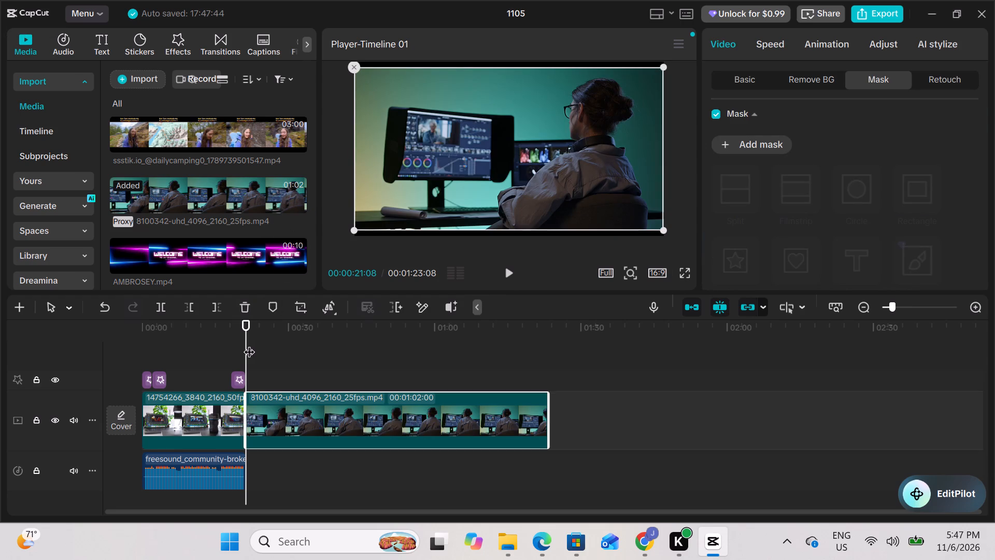
Play from 00:00:18:08 through the Slide Out effect into the second video clip, and pause at 00:00:24:00.
left_click_drag(246, 339, 234, 339)
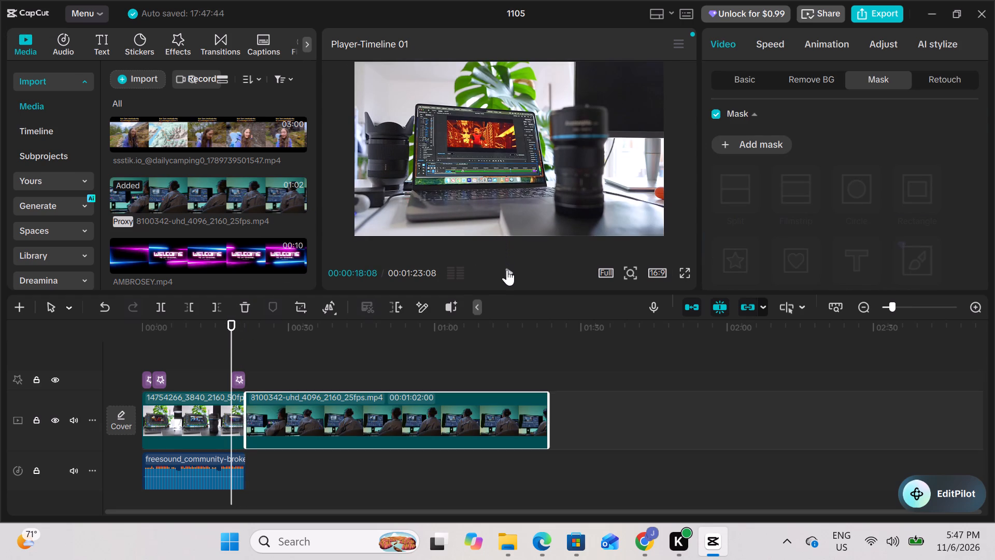
left_click(507, 270)
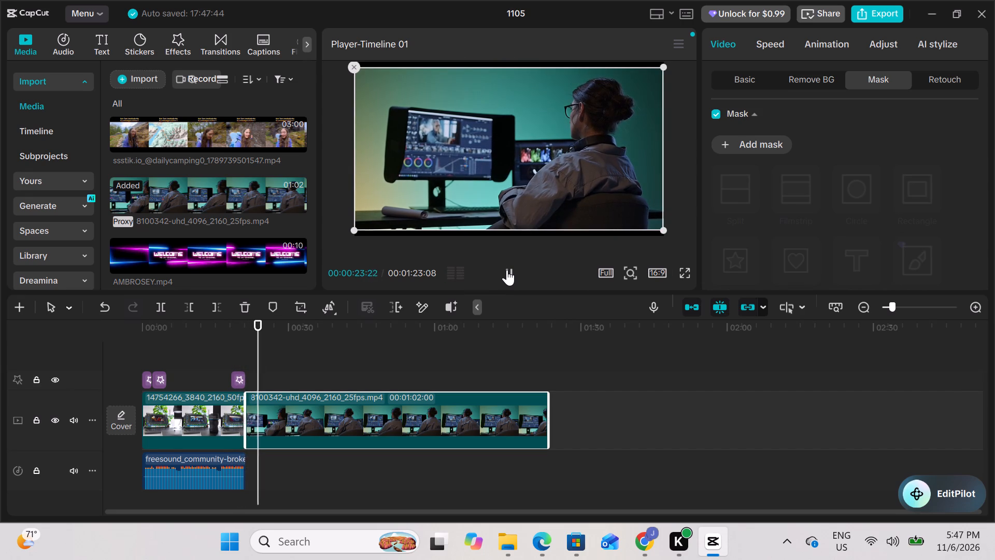
left_click(507, 270)
Add the freesound broken-free-rnb-instrumental music to the audio track again at 00:00:24:00.
scroll(191, 213, "down", 1)
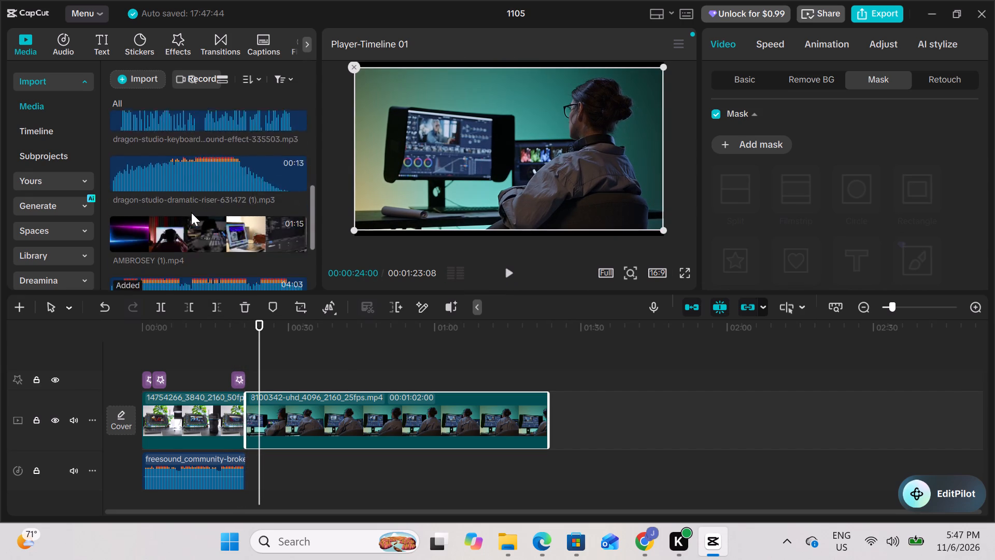
scroll(191, 213, "down", 2)
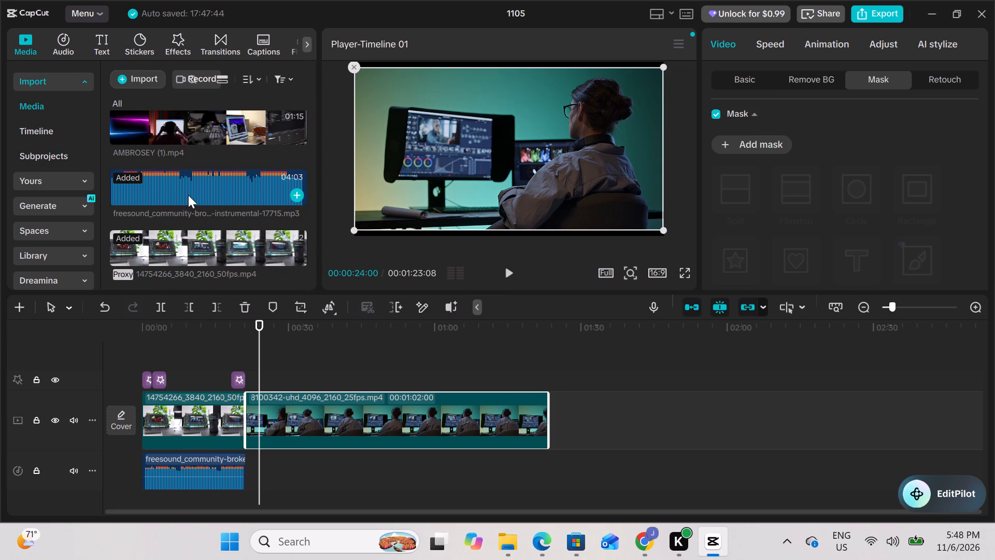
left_click(188, 195)
left_click(295, 191)
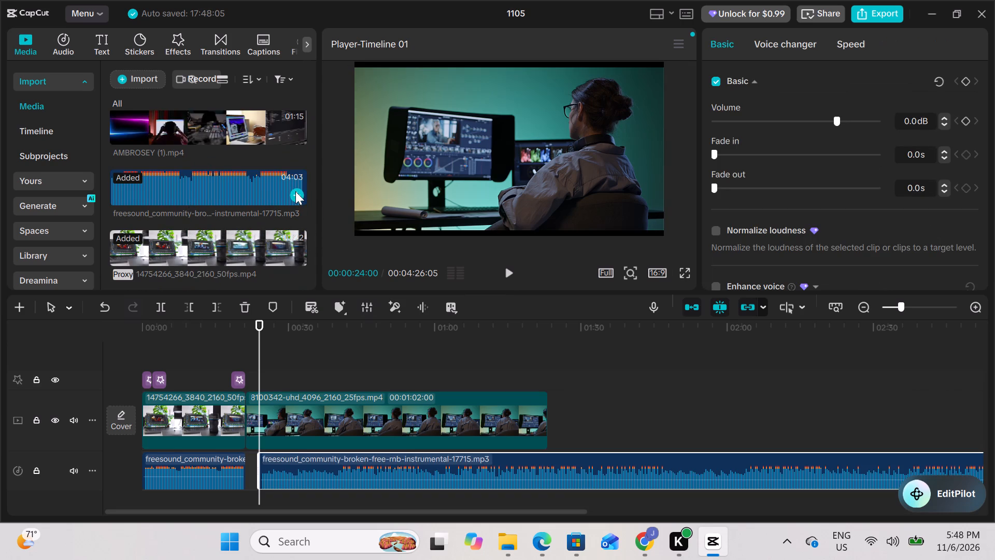
Set the volume of the newly added second music clip to 20.0 dB.
left_click_drag(386, 480, 344, 478)
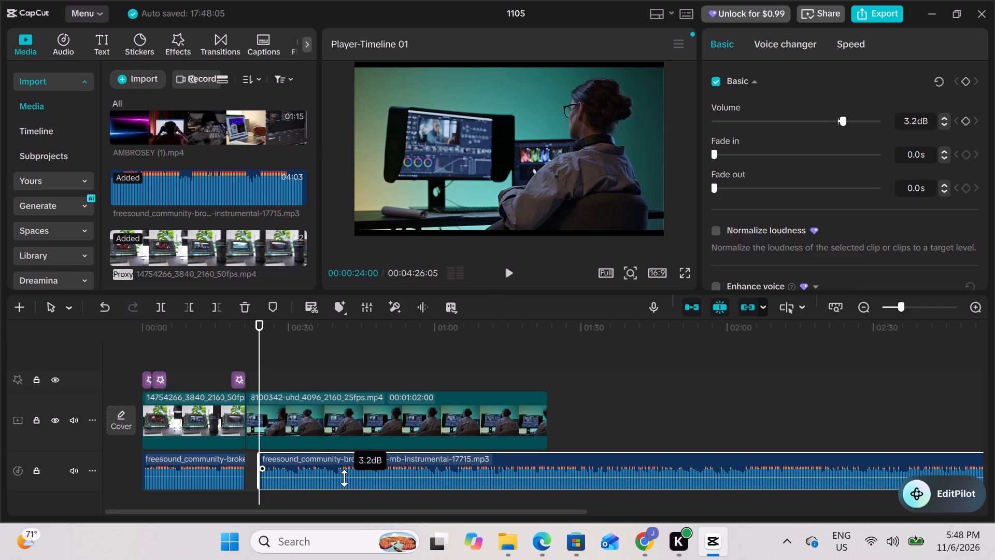
left_click_drag(344, 478, 288, 480)
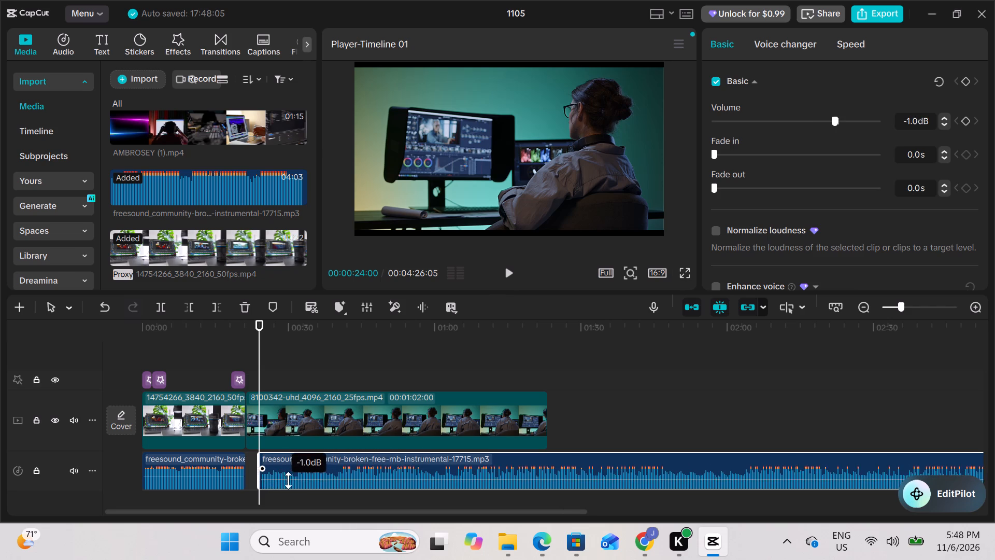
left_click_drag(288, 480, 308, 459)
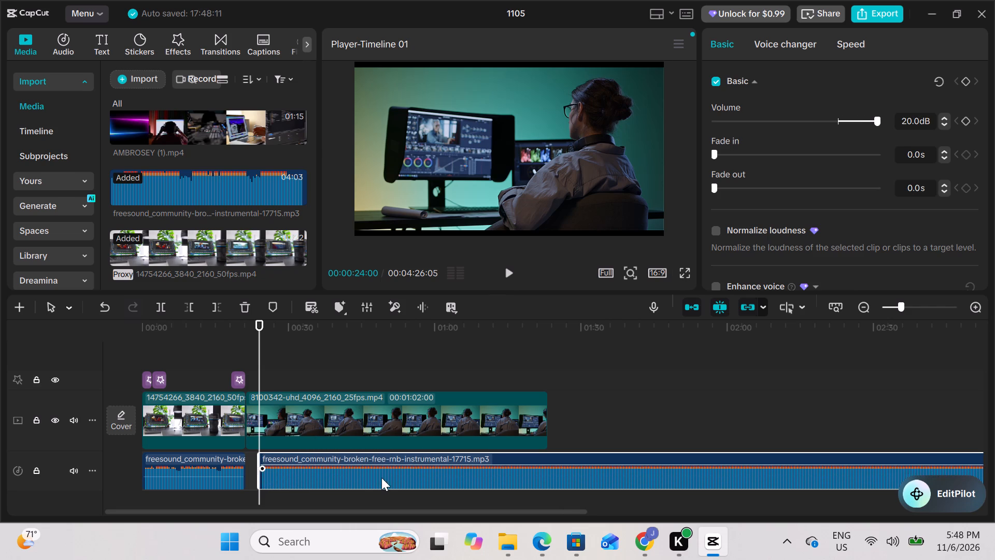
Move the second music clip back so it starts directly after the first music clip.
left_click_drag(386, 482, 373, 480)
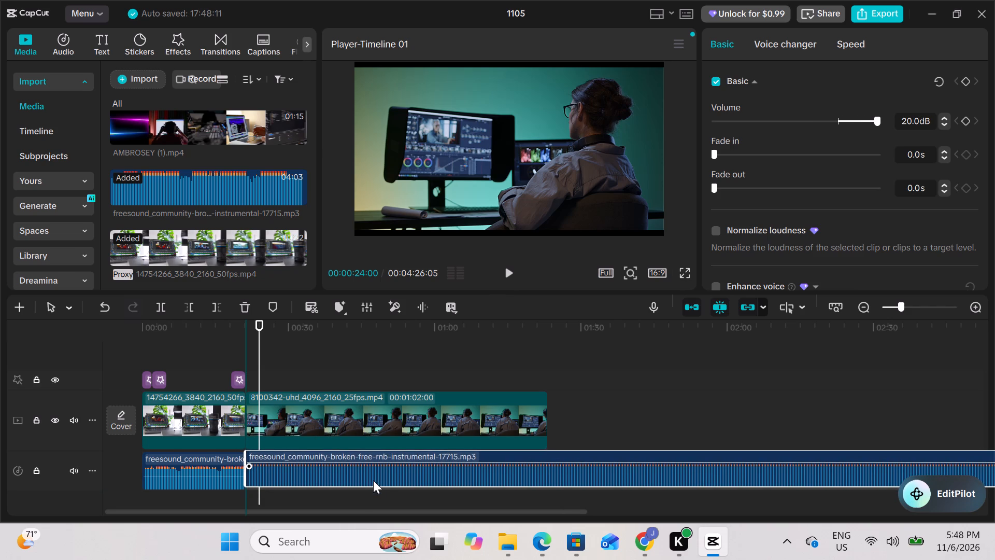
left_click_drag(373, 480, 373, 483)
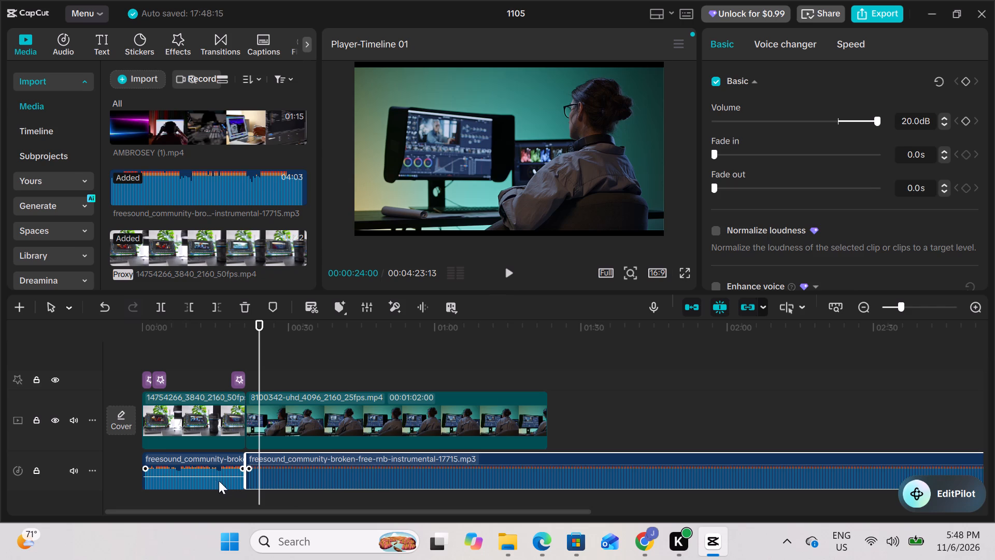
Raise the volume of the first music clip to 13.2 dB.
left_click(212, 478)
left_click_drag(212, 478, 211, 473)
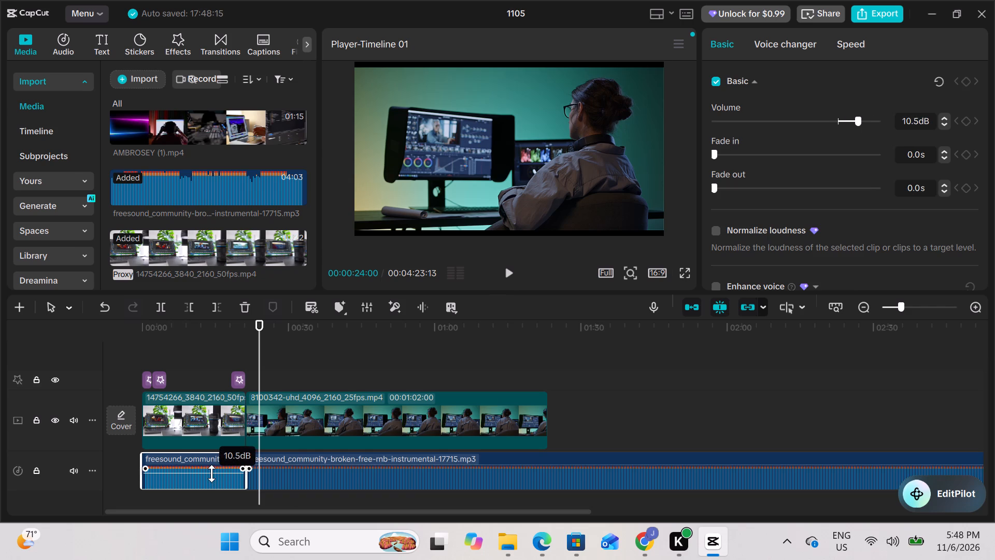
left_click_drag(211, 473, 211, 471)
left_click(330, 469)
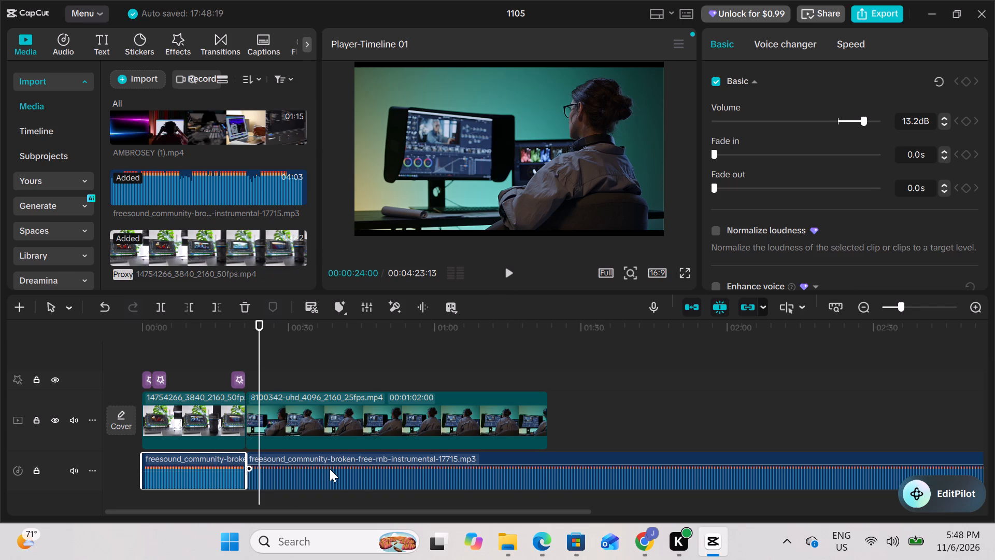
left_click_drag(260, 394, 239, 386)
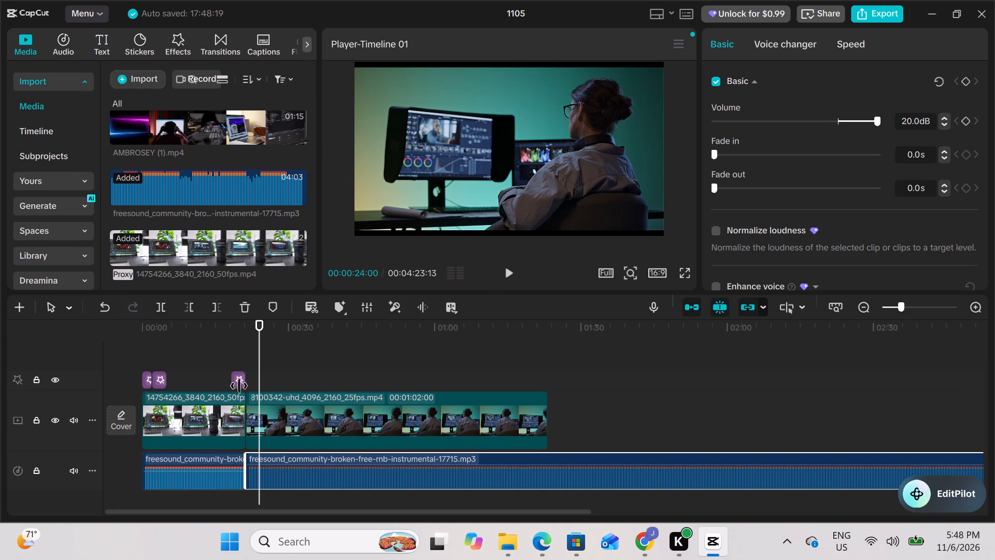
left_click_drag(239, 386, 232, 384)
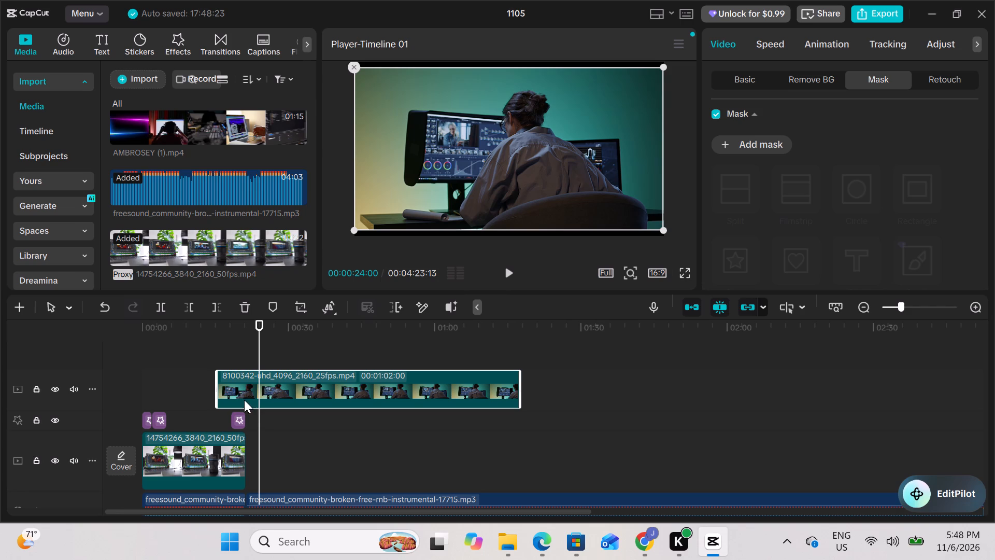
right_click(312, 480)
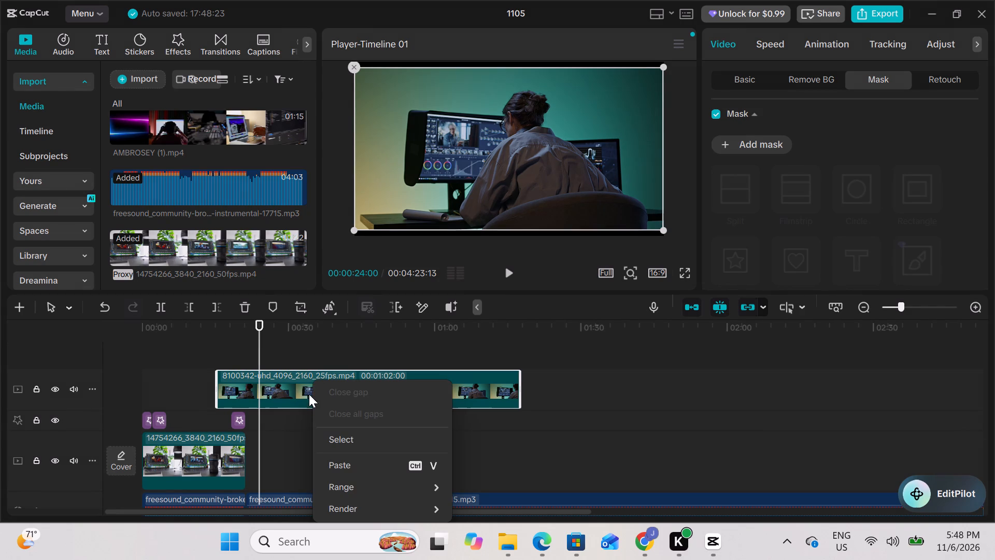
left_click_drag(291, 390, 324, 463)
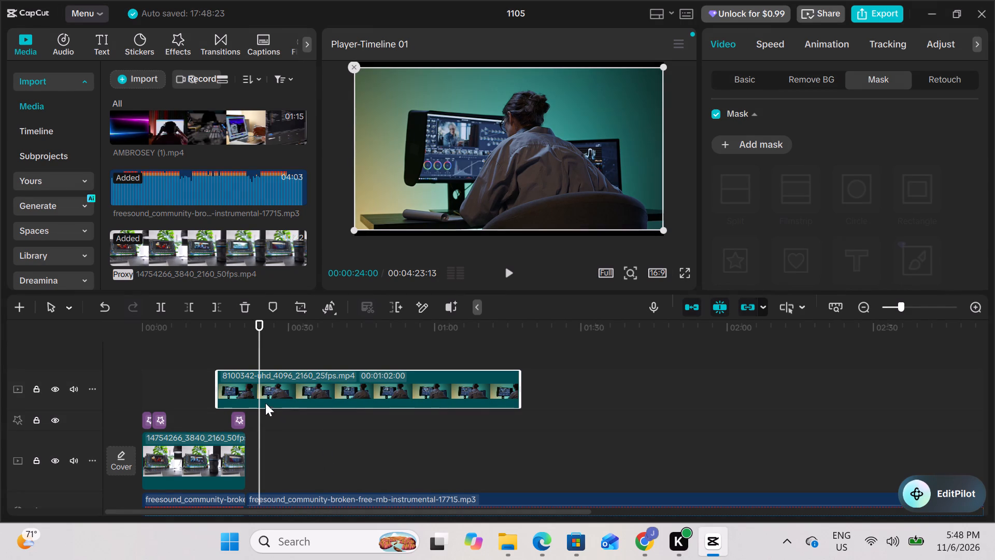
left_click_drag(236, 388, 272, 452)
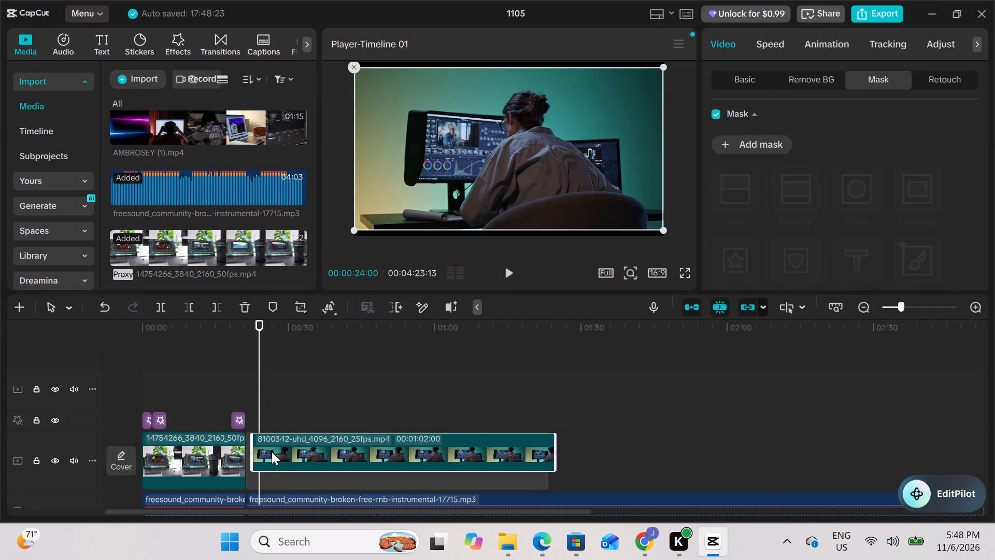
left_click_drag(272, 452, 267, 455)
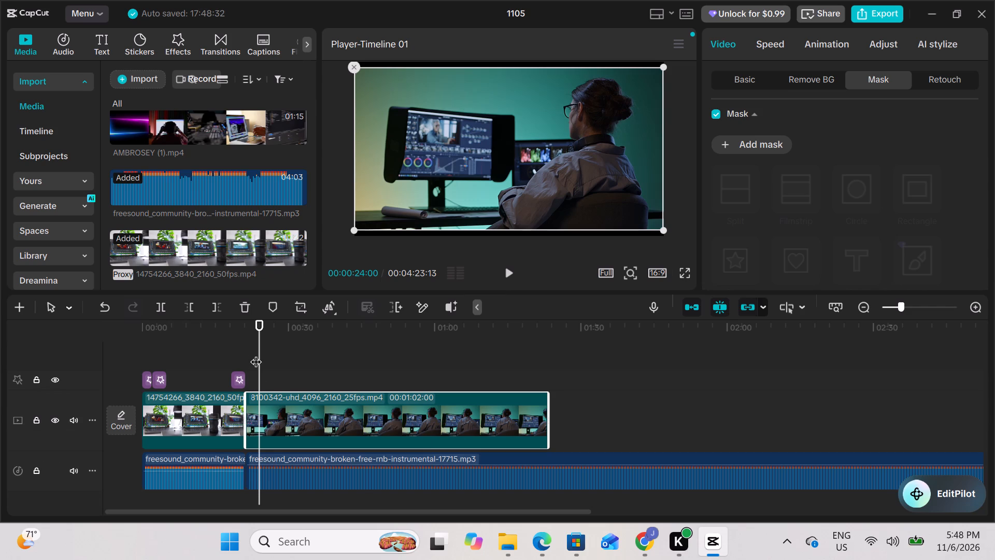
Play from 00:00:11:03 across the join between the two music clips, and pause at 00:00:28:27.
left_click_drag(255, 347, 196, 338)
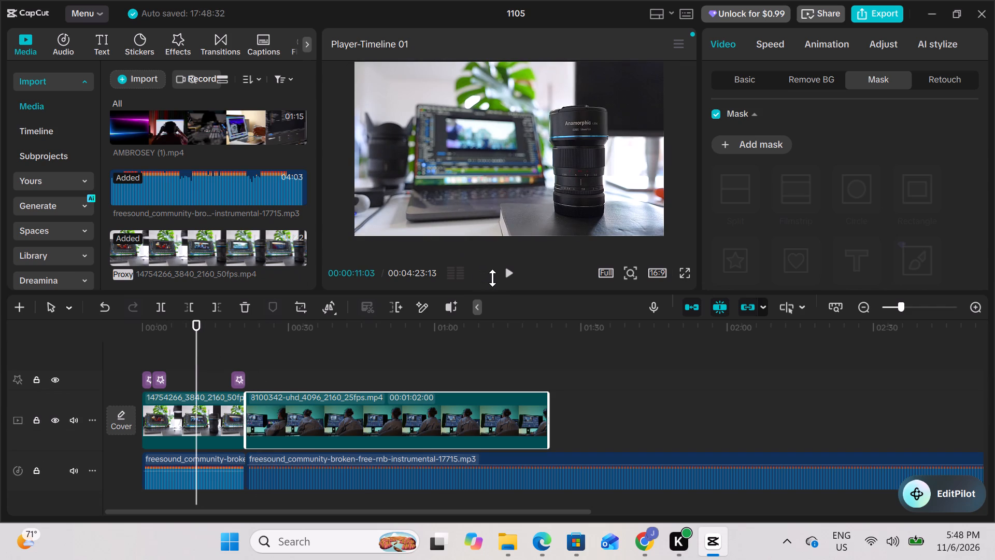
left_click(506, 278)
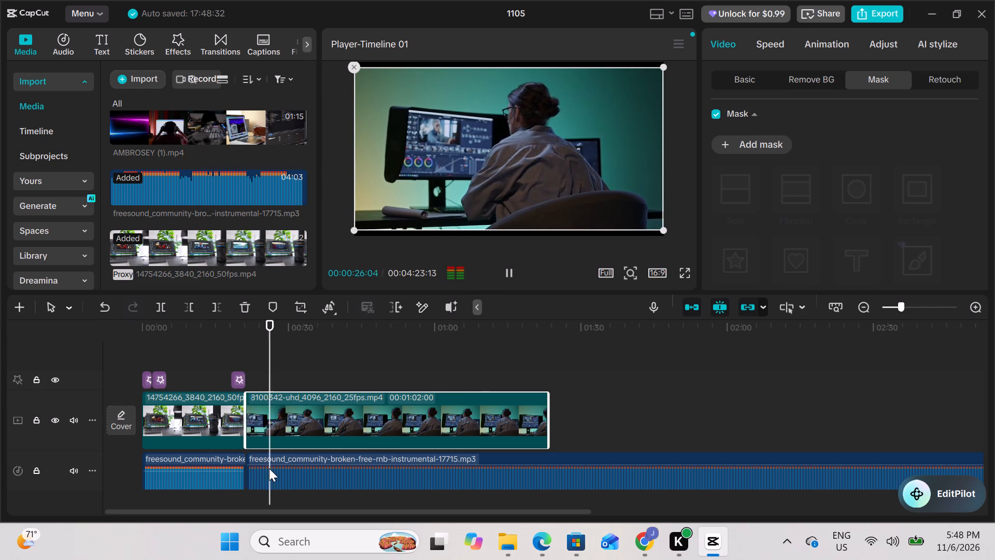
left_click(507, 267)
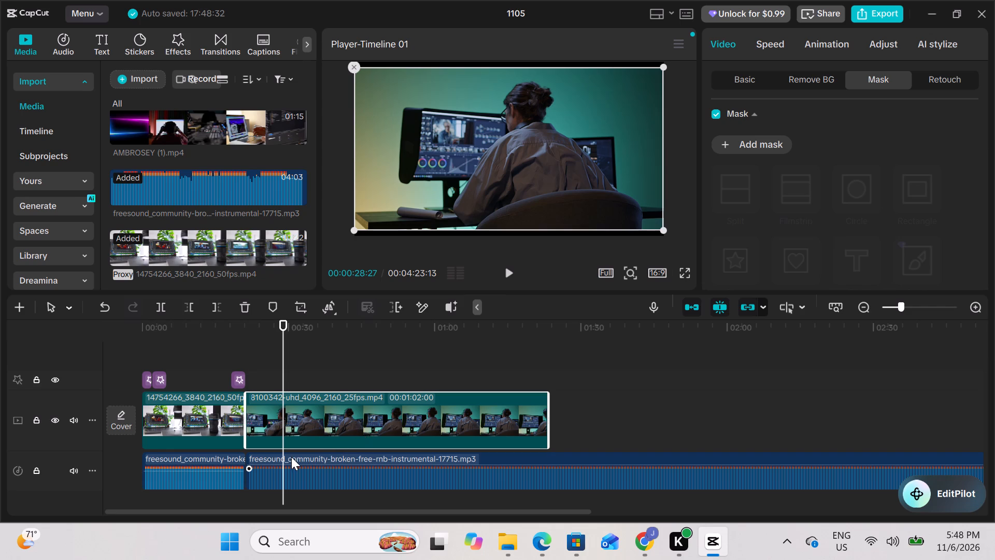
Split off and delete about the first 4 seconds of the second music clip, and close the gap after the first music clip.
left_click(277, 460)
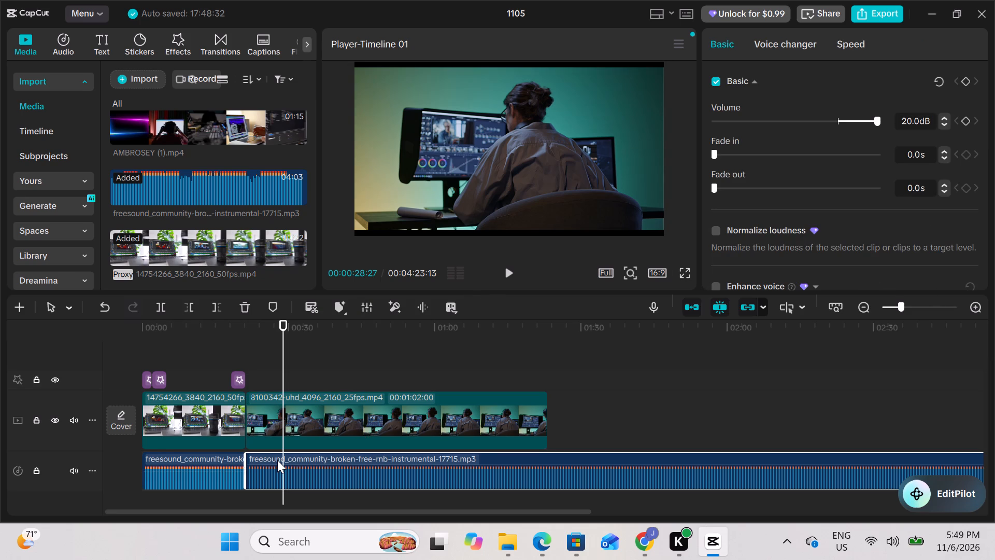
key("b")
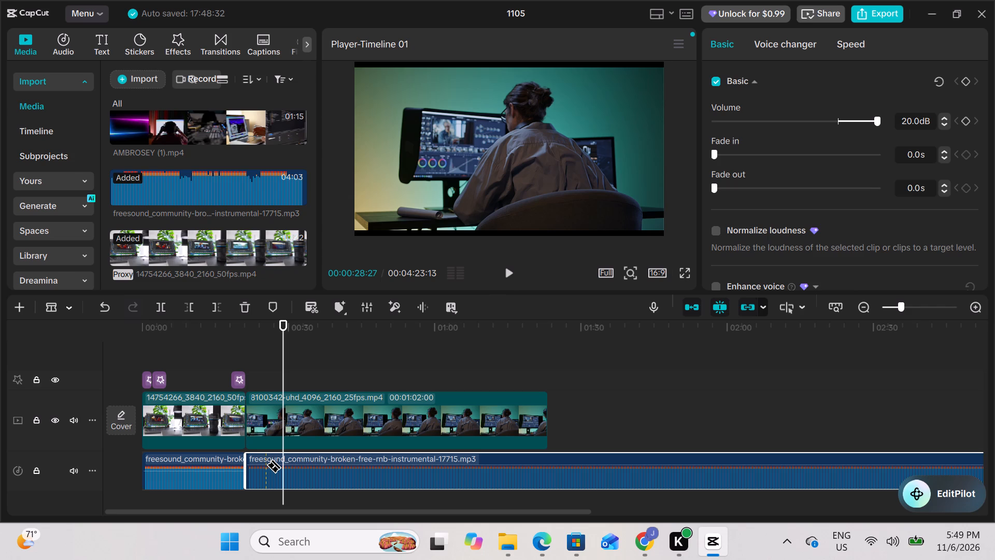
left_click(266, 465)
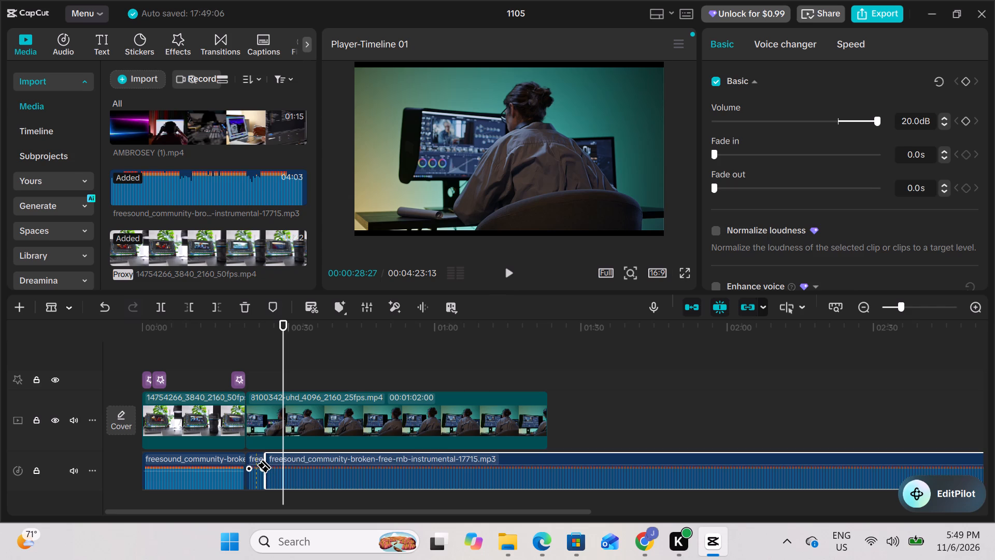
key("a")
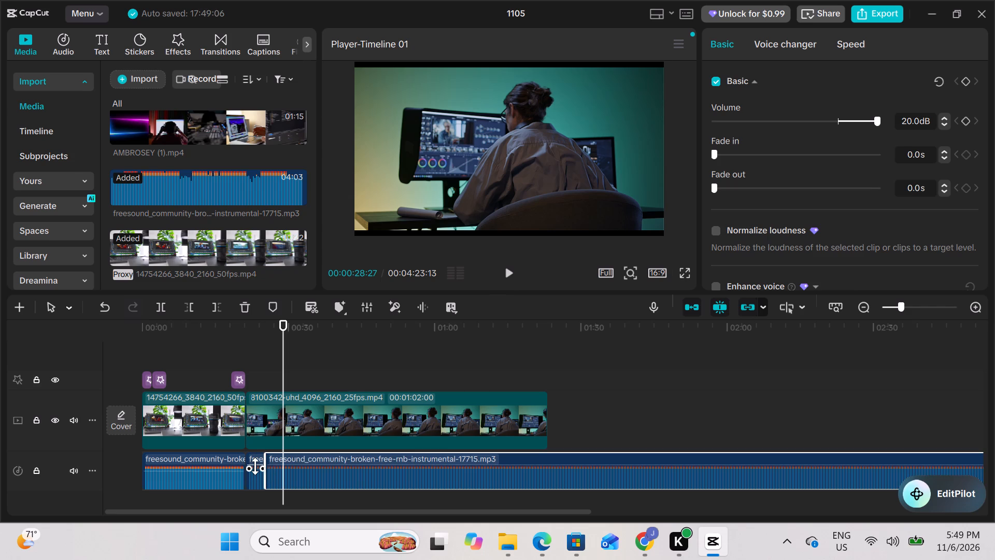
left_click(255, 466)
key("BackSpace")
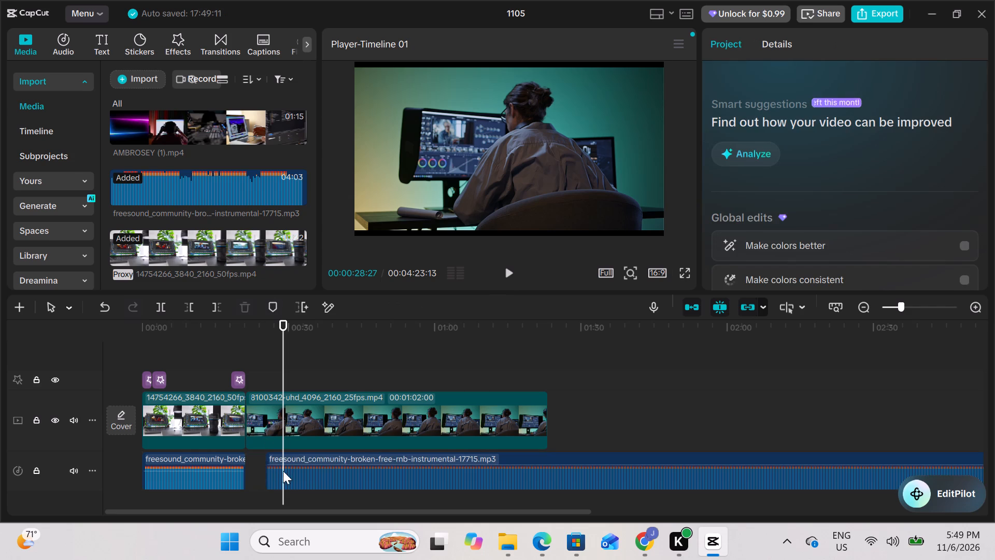
left_click_drag(307, 468, 289, 472)
Play from 00:00:17:02 across the trimmed music join, and return the playhead to the Slide Out effect at 00:00:20:01.
left_click_drag(282, 344, 220, 337)
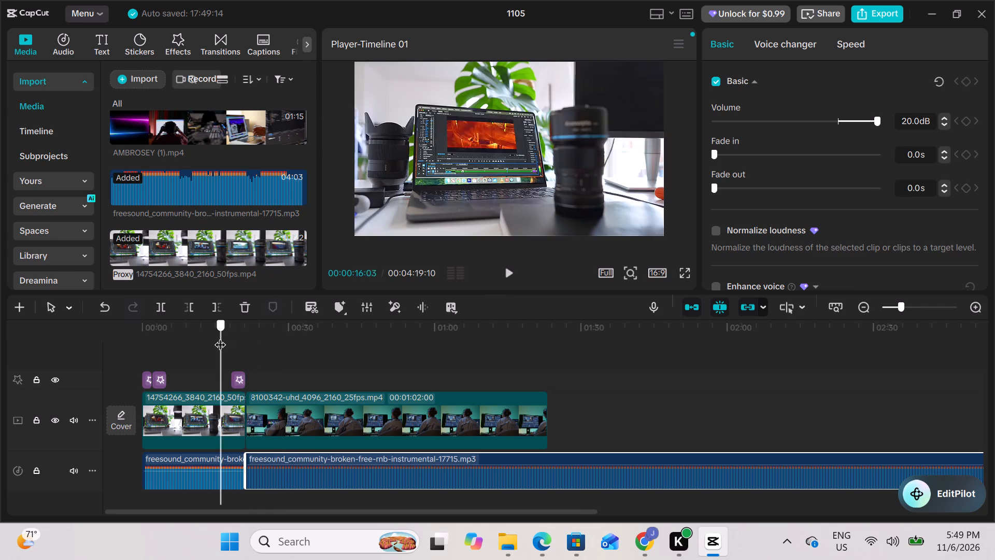
left_click_drag(220, 337, 225, 337)
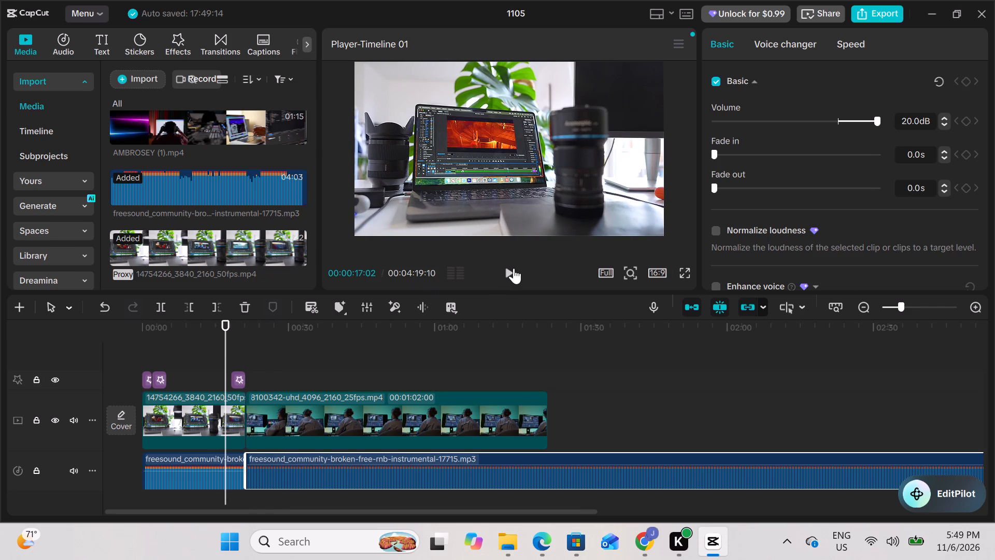
left_click(514, 268)
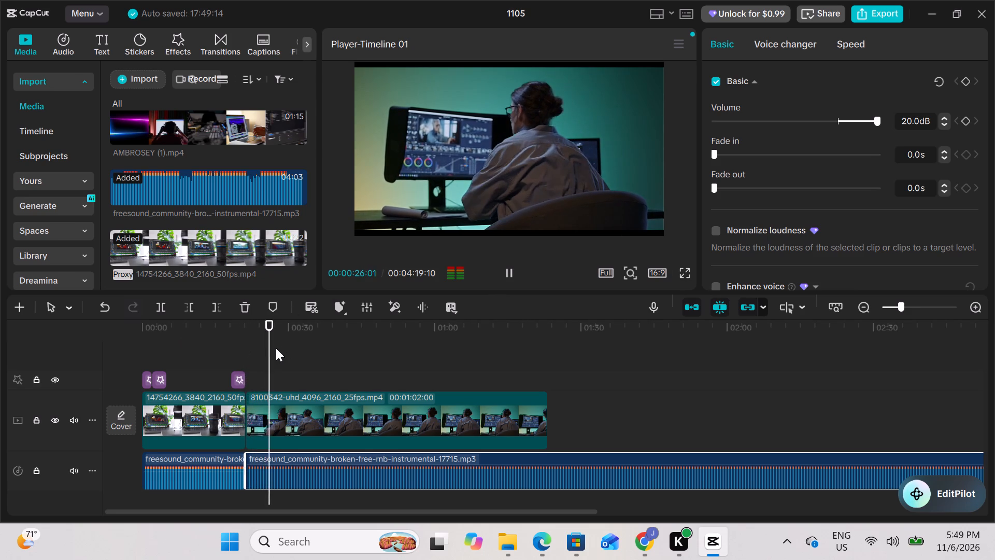
left_click_drag(273, 348, 241, 346)
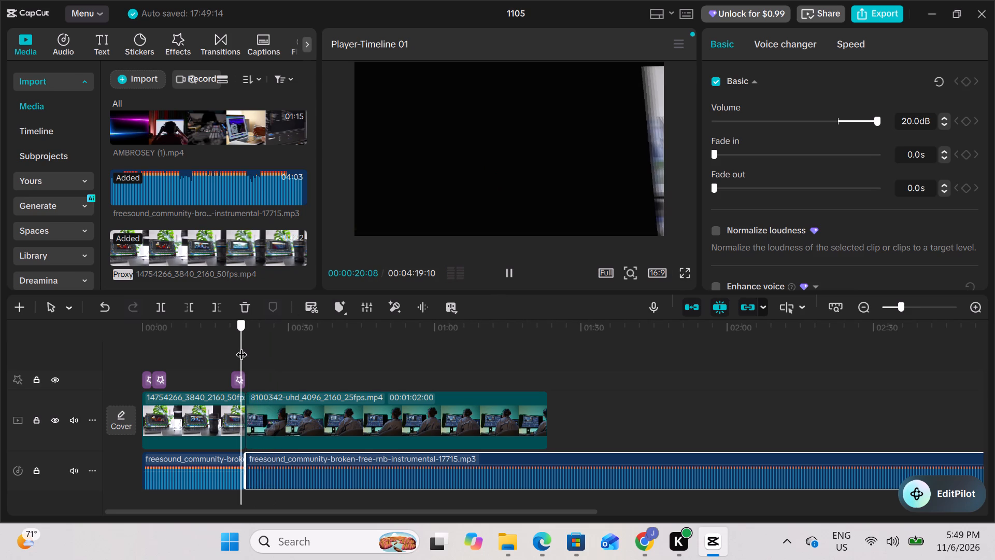
left_click_drag(241, 346, 240, 346)
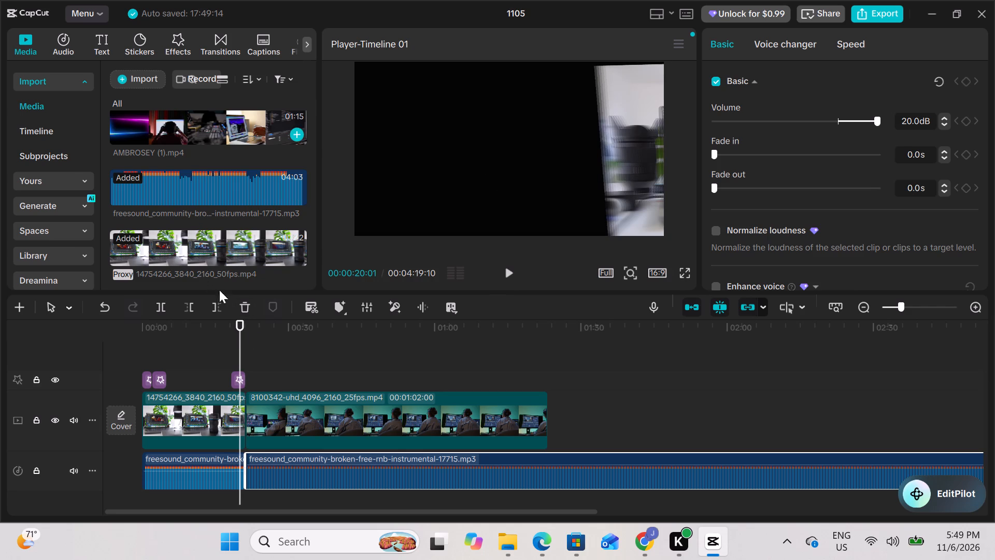
Search transitions for flash and add Flash Zoom between the two video clips at 00:00:21:08.
left_click(248, 407)
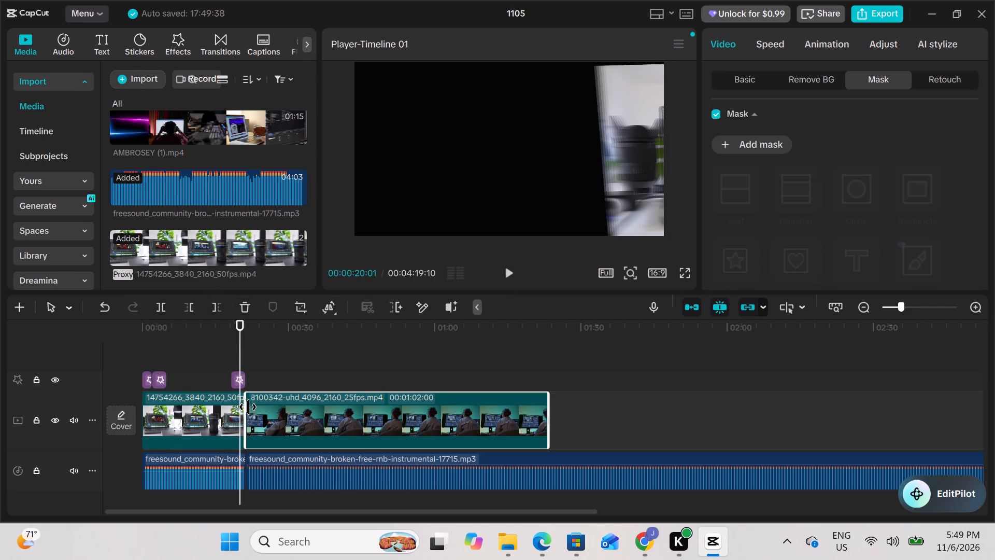
left_click(241, 335)
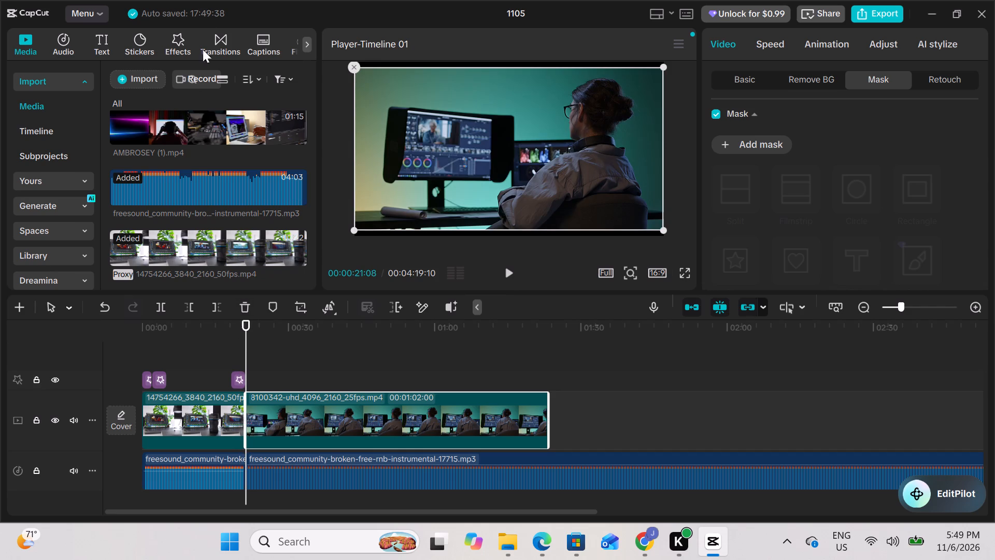
left_click(220, 37)
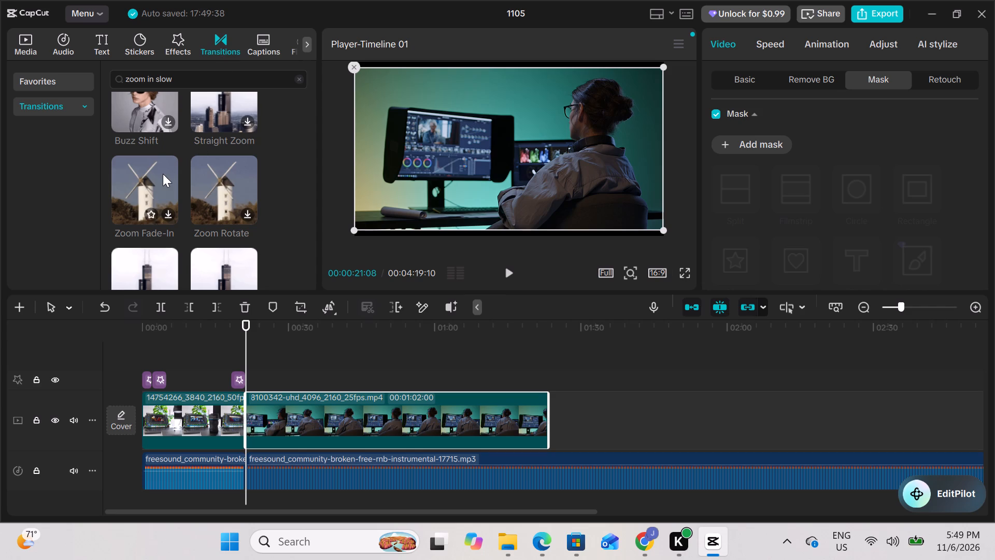
left_click(176, 79)
key("BackSpace")
key("BackSpace")
key("BackSpace")
key("BackSpace")
key("BackSpace")
key("BackSpace")
key("BackSpace")
key("BackSpace")
key("BackSpace")
key("BackSpace")
key("BackSpace")
key("BackSpace")
key("BackSpace")
key("BackSpace")
key("BackSpace")
key("BackSpace")
key("BackSpace")
key("BackSpace")
key("BackSpace")
key("BackSpace")
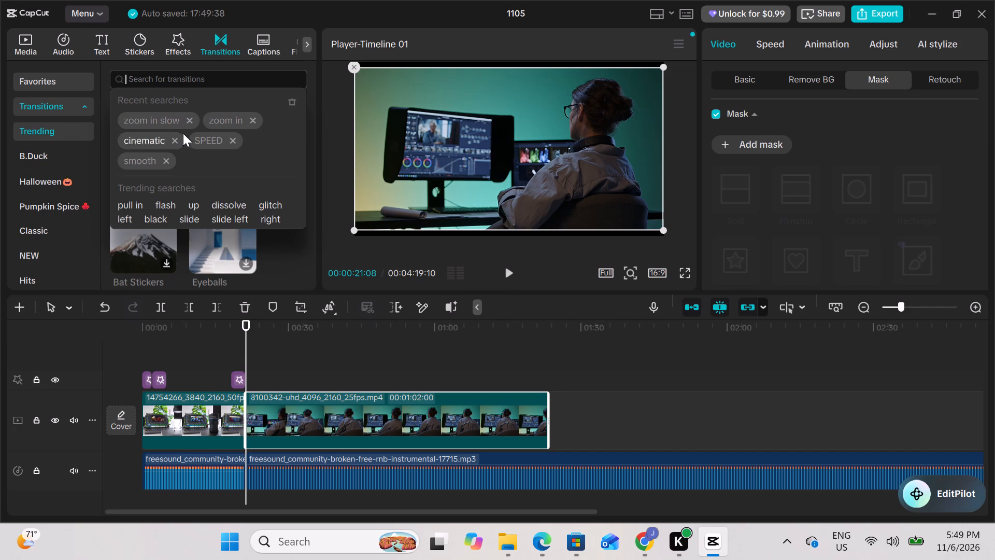
scroll(186, 173, "down", 2)
left_click(165, 205)
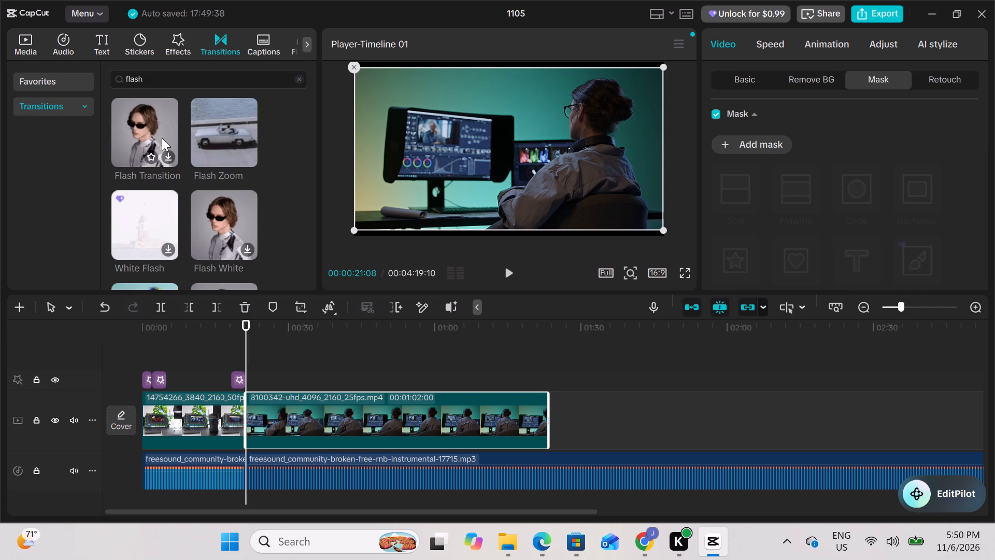
left_click(244, 151)
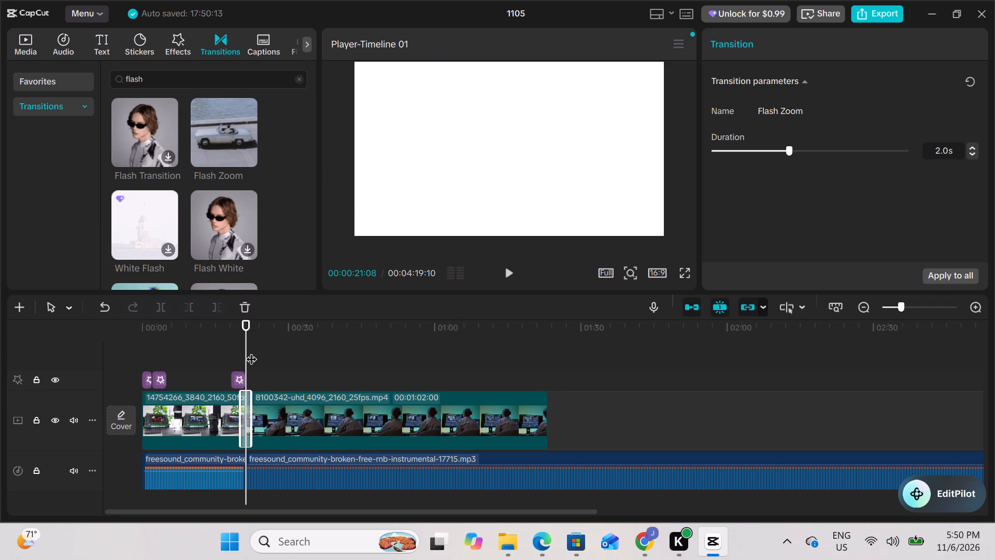
Play from 00:00:16:13 through the Flash Zoom transition into the second video clip.
left_click_drag(245, 350, 222, 351)
scroll(274, 331, "right", 1)
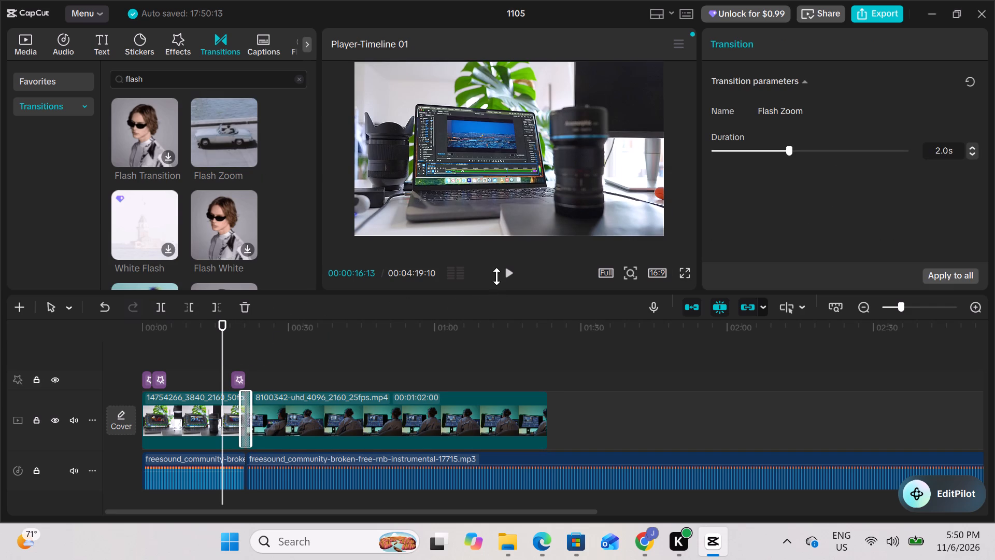
left_click(510, 271)
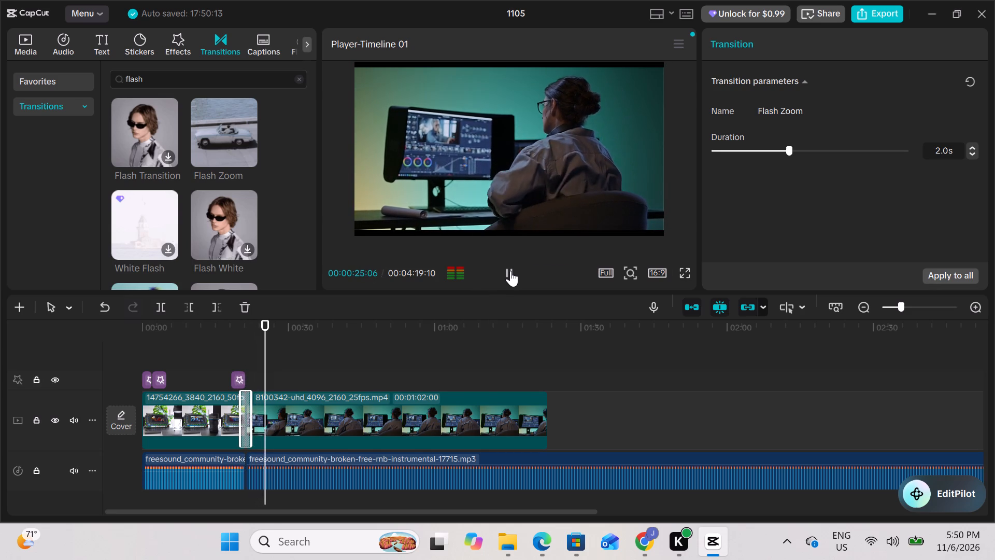
Scale up the second video clip until it fills the frame and covers the black bars.
left_click(552, 173)
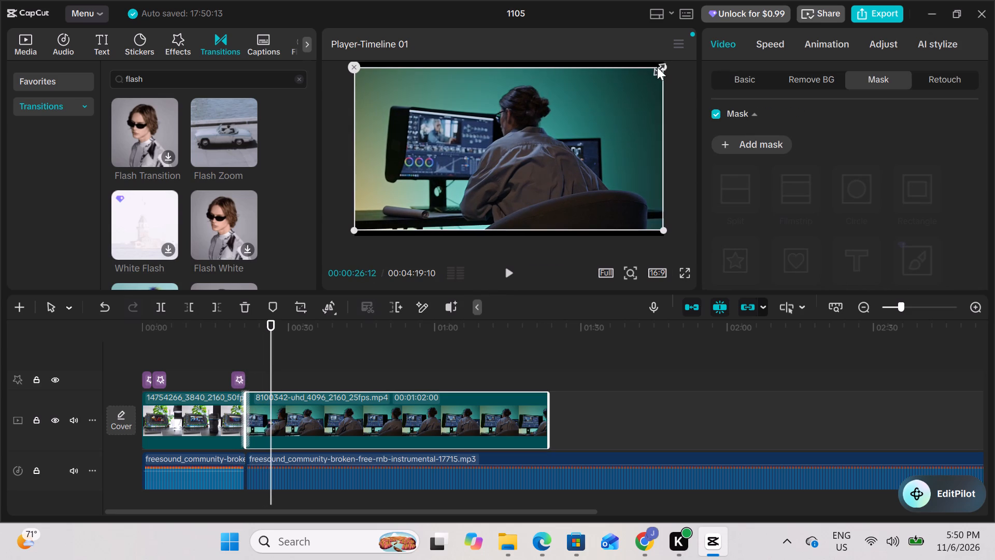
left_click_drag(658, 65, 663, 62)
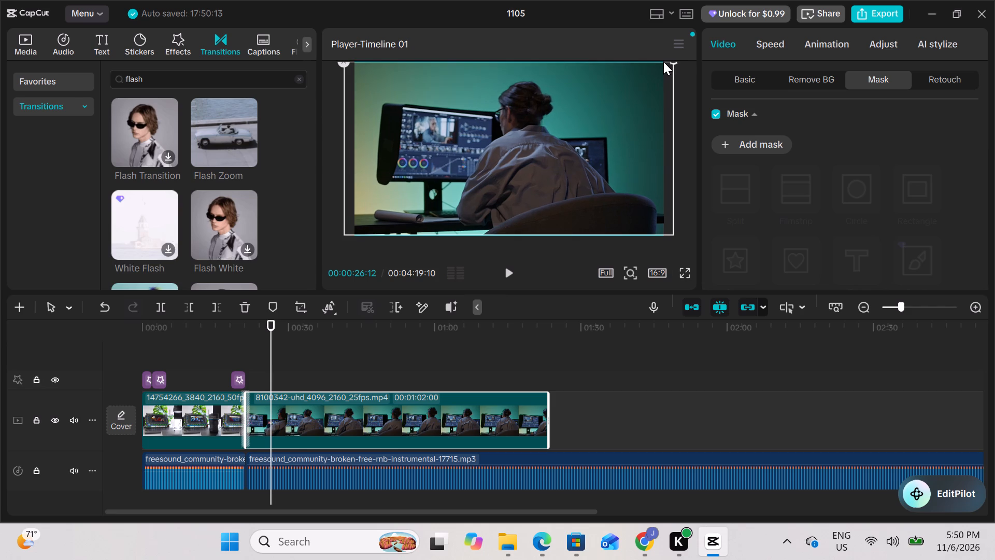
left_click_drag(663, 62, 661, 64)
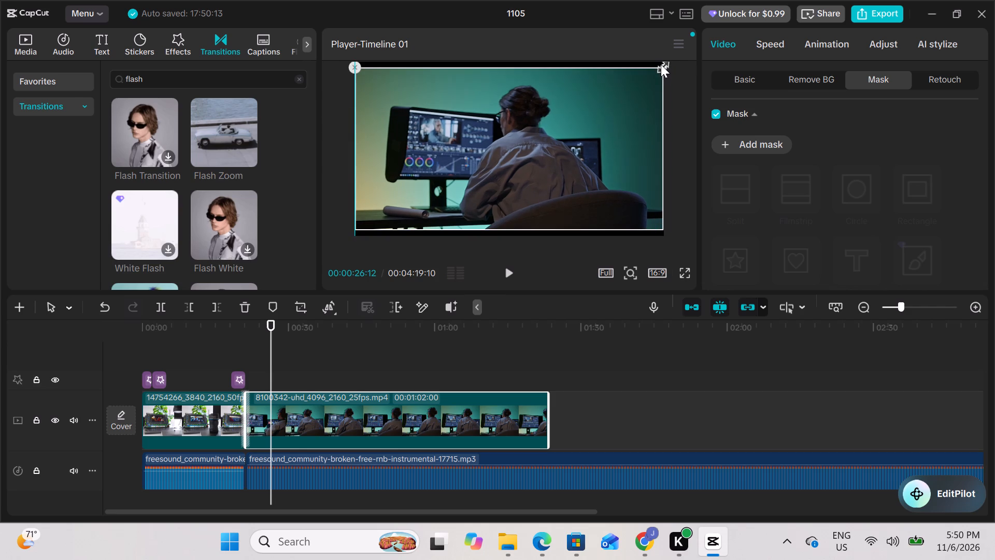
left_click_drag(661, 64, 664, 58)
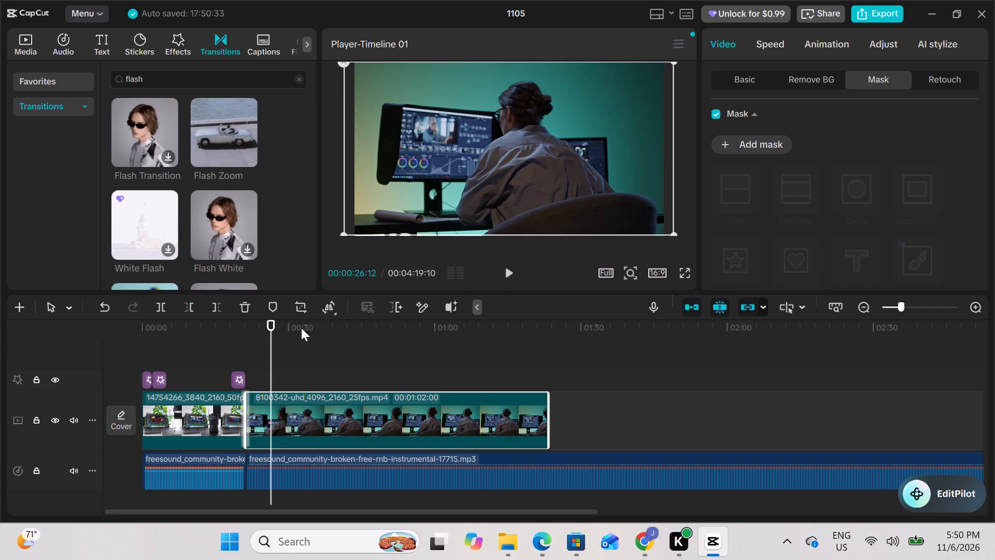
Play the Flash Zoom transition into the enlarged second video clip from shortly before the join.
left_click_drag(272, 356, 234, 358)
left_click(506, 271)
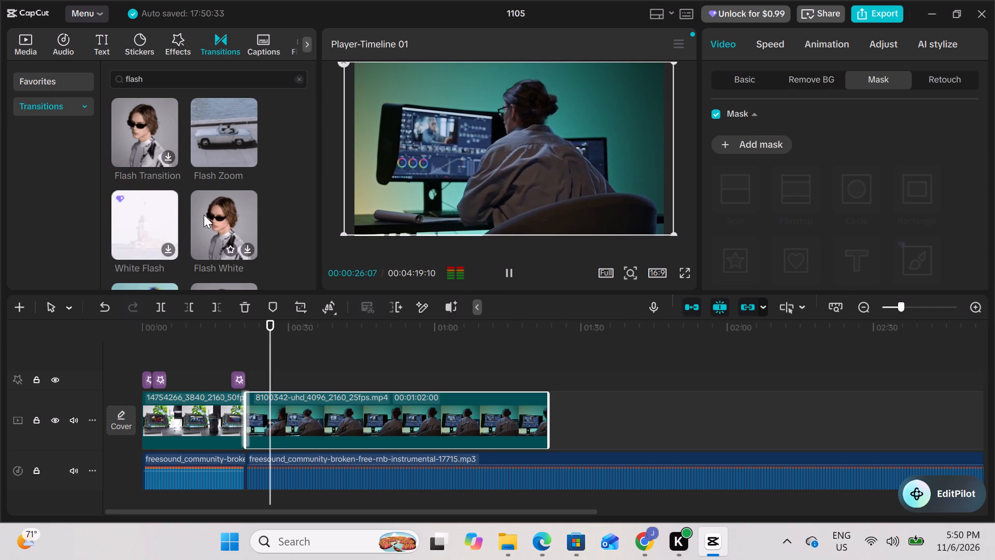
Replace the transition between the two video clips at 00:00:21:08 with Shutter Flash from the flash results.
scroll(220, 223, "down", 1)
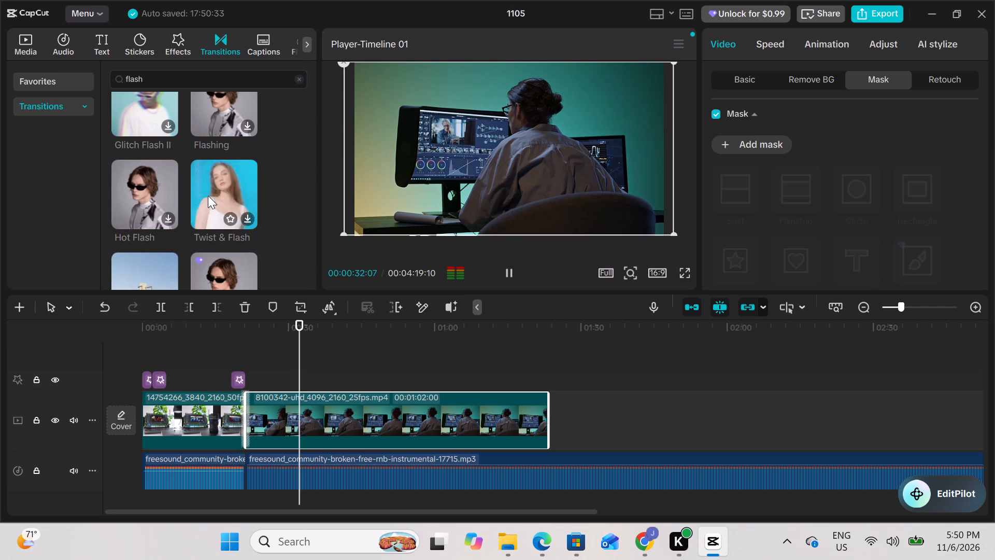
scroll(192, 221, "down", 1)
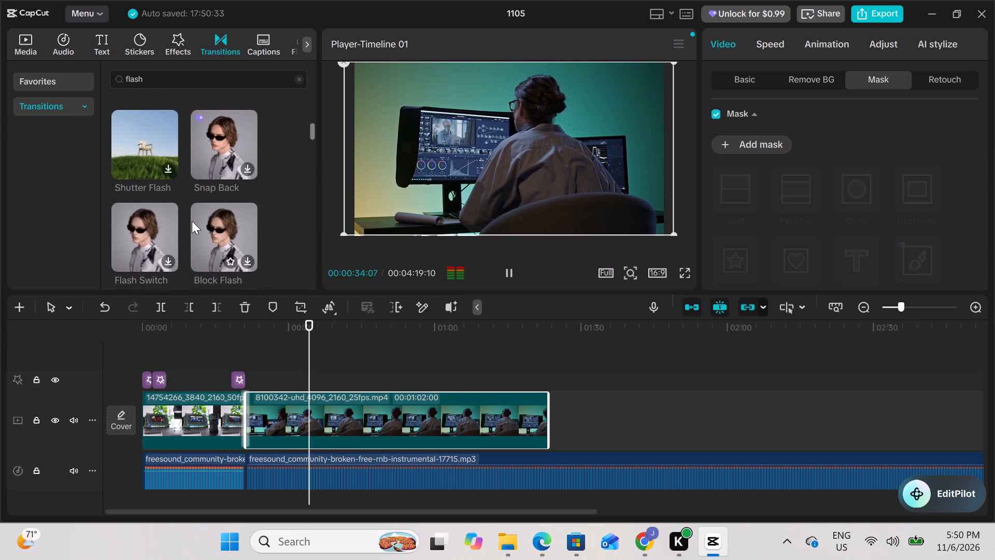
scroll(192, 221, "down", 1)
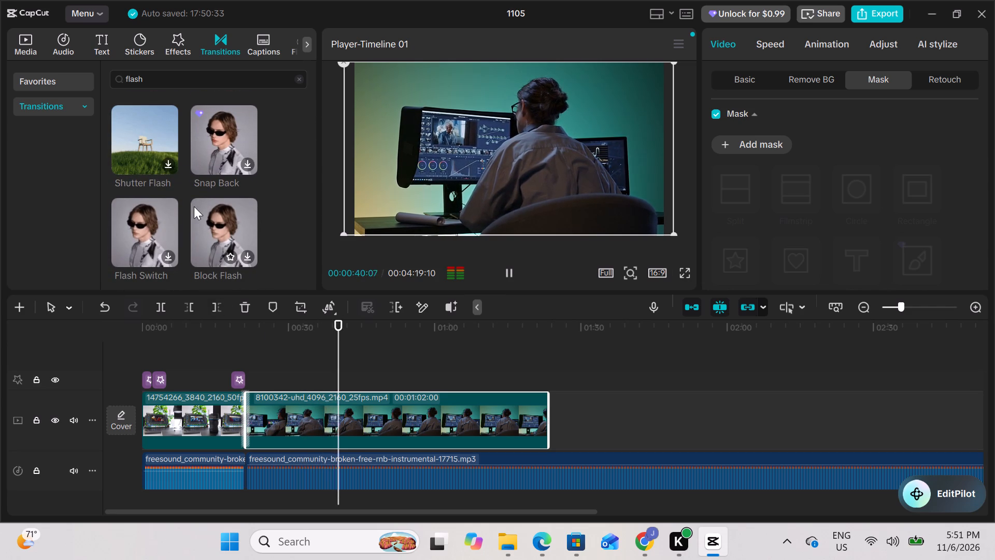
left_click(244, 408)
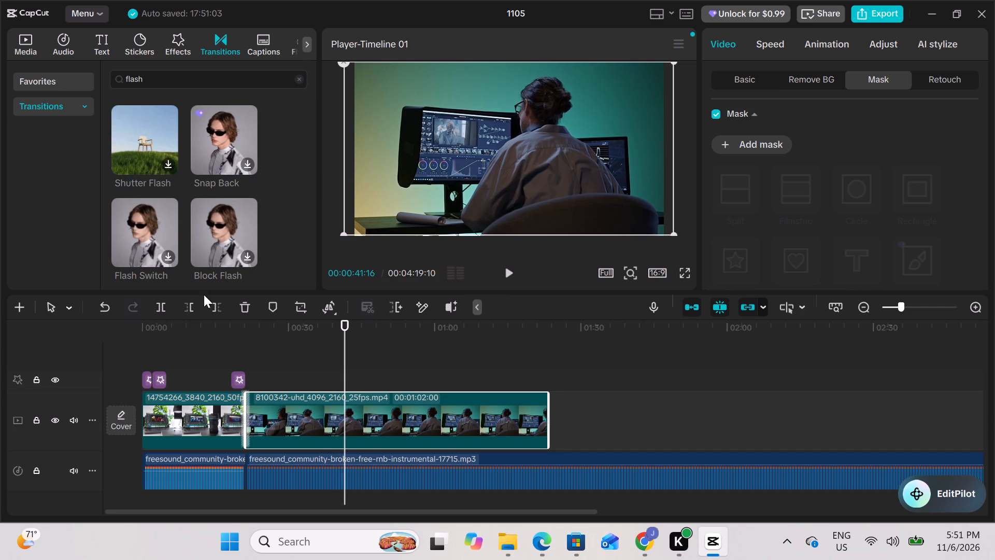
left_click(168, 161)
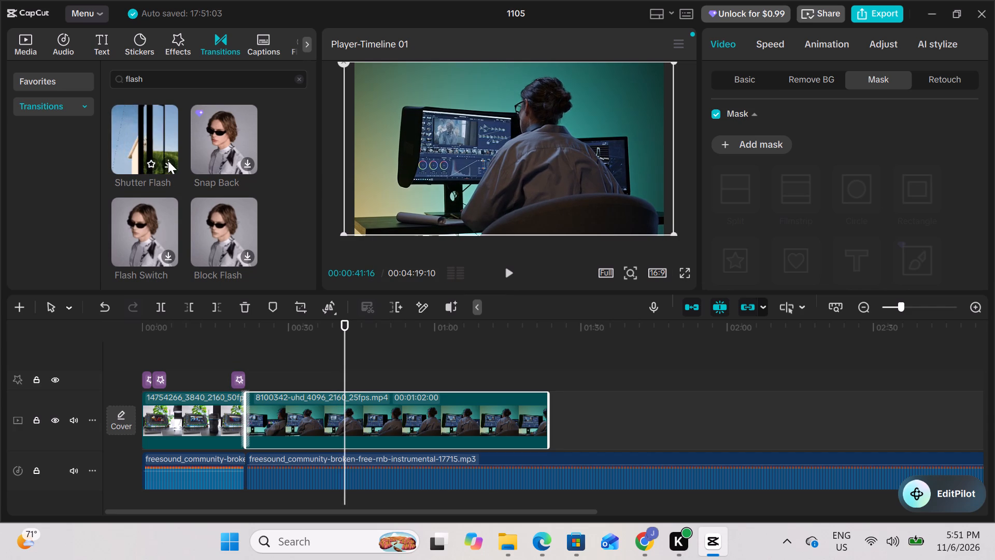
left_click(168, 161)
double_click(168, 161)
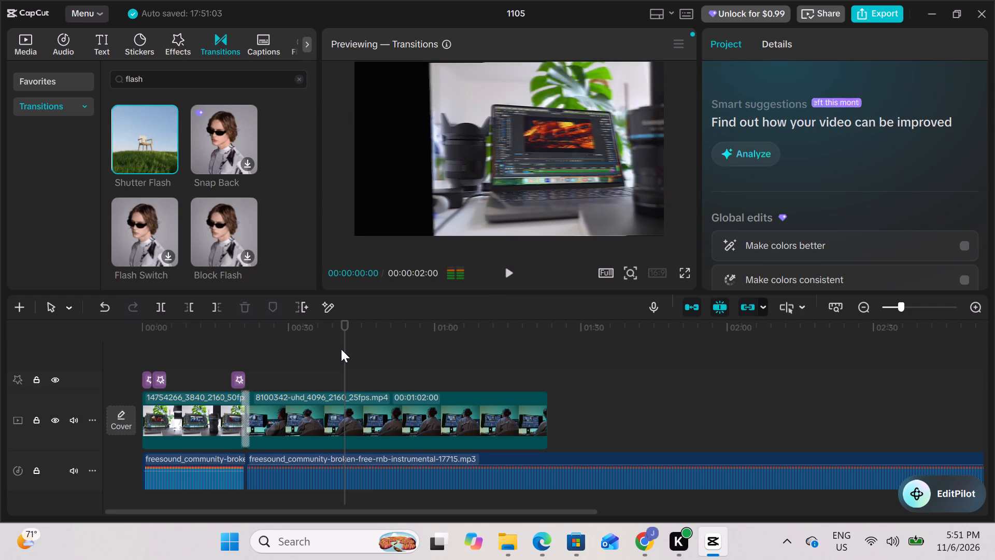
left_click_drag(341, 349, 231, 329)
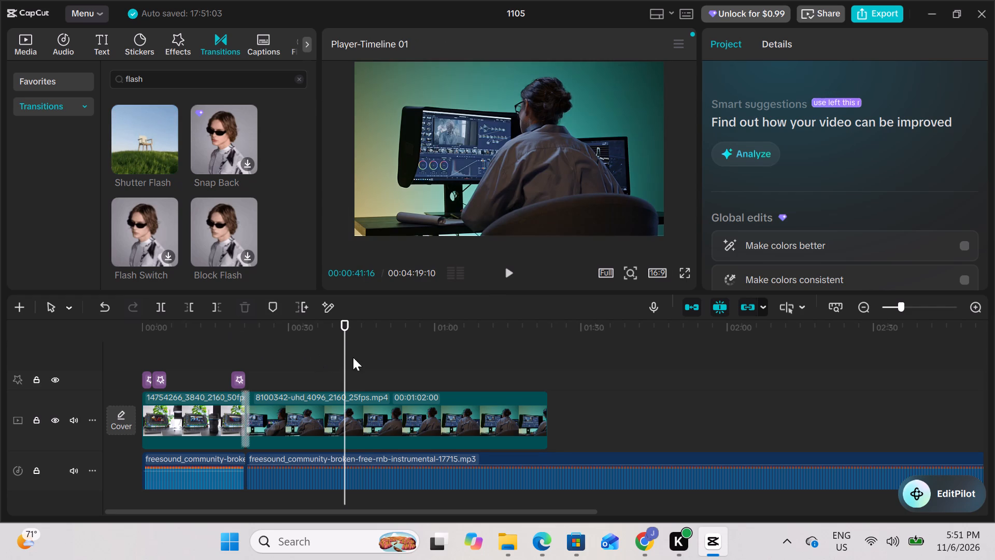
left_click_drag(345, 353, 247, 349)
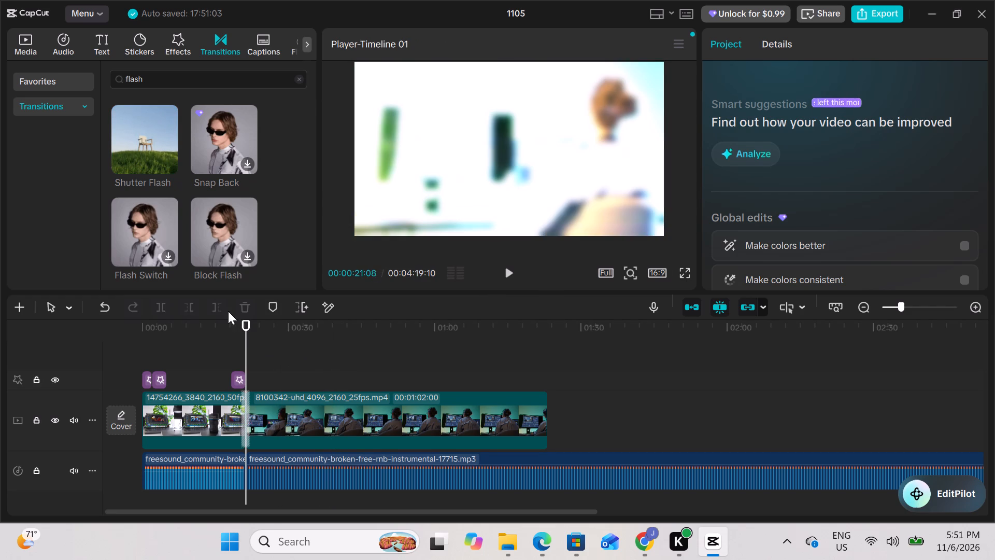
left_click(171, 162)
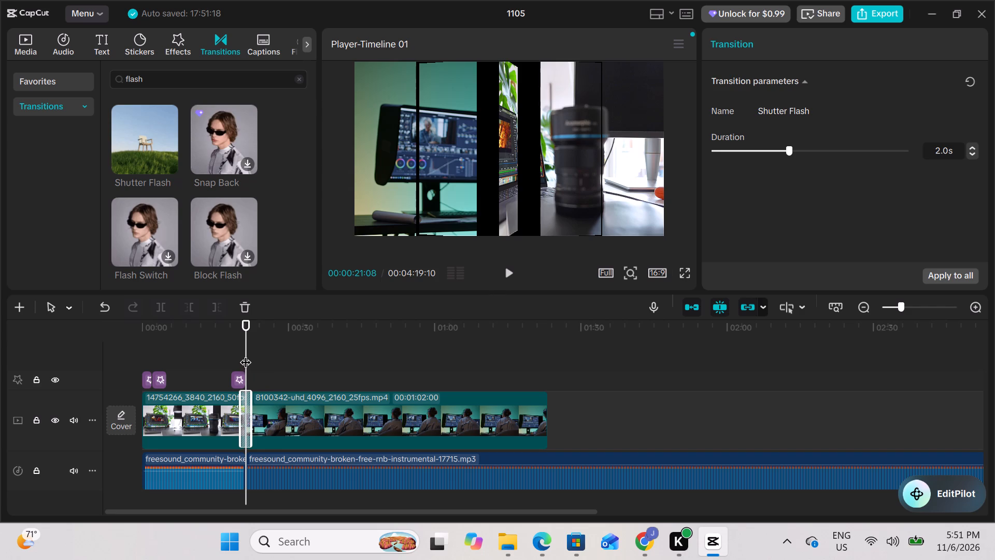
Play from 00:00:20:08 through the Shutter Flash transition into the second video clip.
left_click_drag(245, 354, 239, 355)
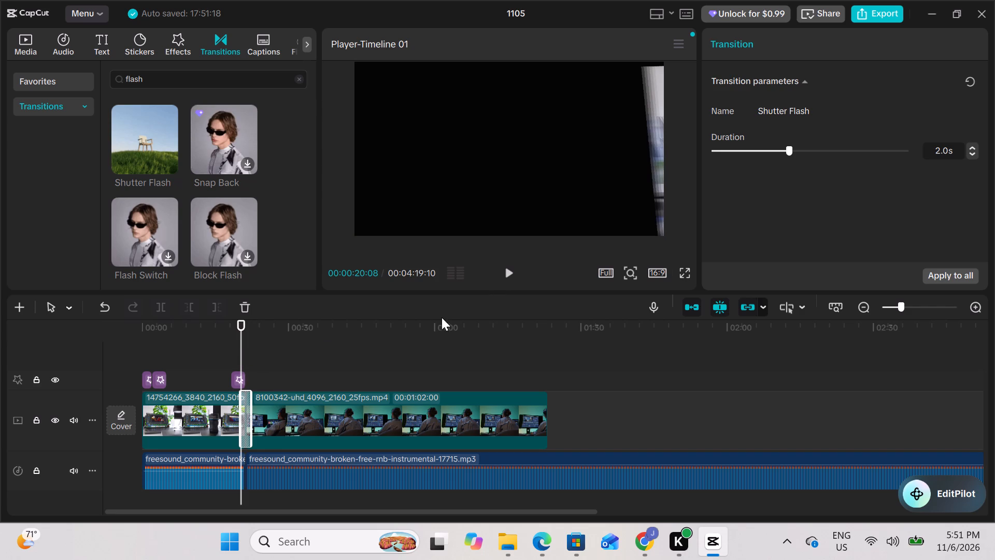
left_click(506, 278)
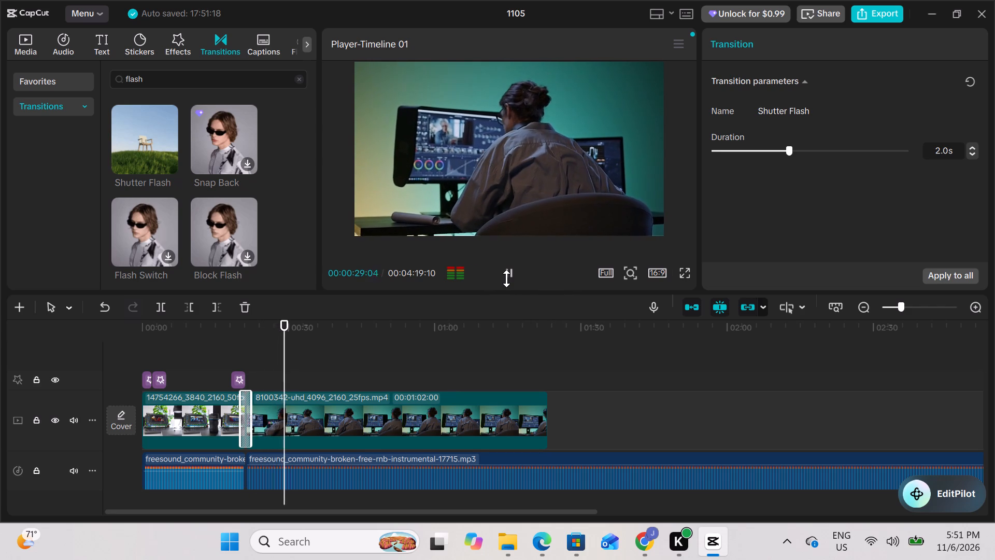
left_click(508, 267)
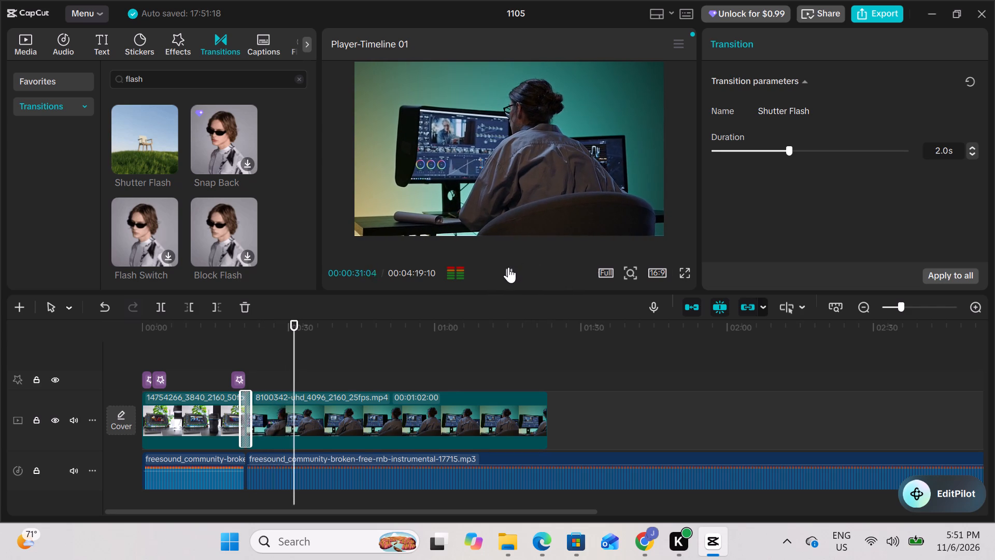
Play the timeline from the beginning to 00:00:09:02.
left_click_drag(294, 347, 137, 339)
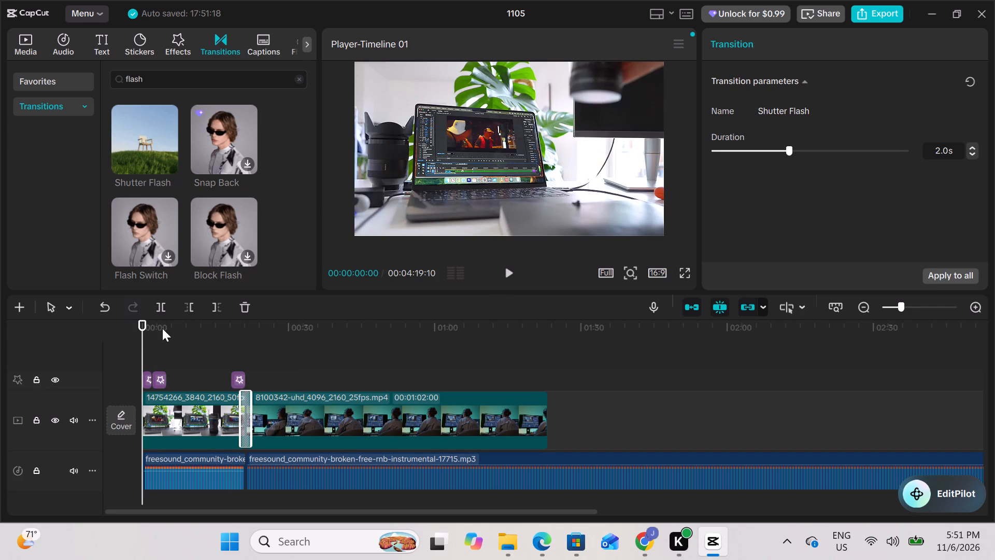
left_click(507, 269)
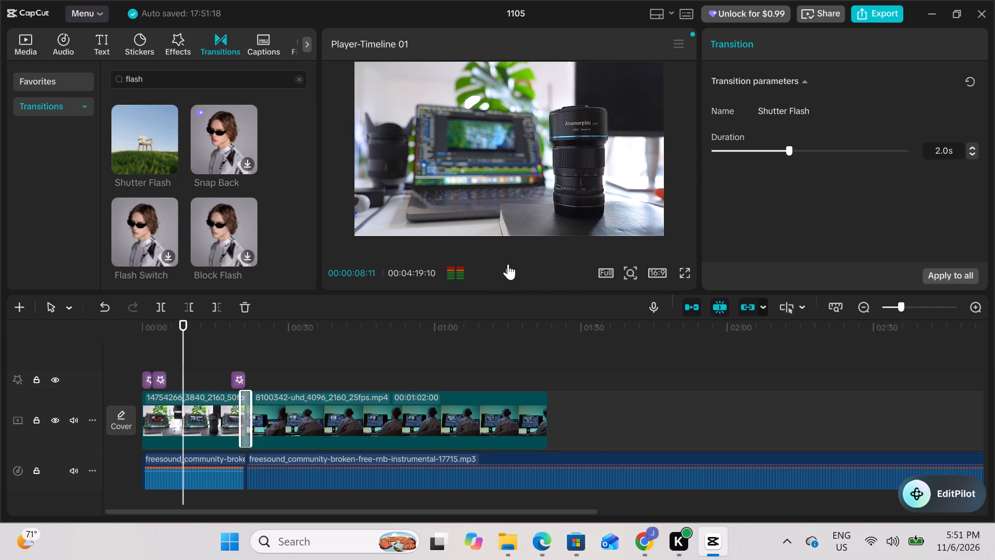
left_click(507, 264)
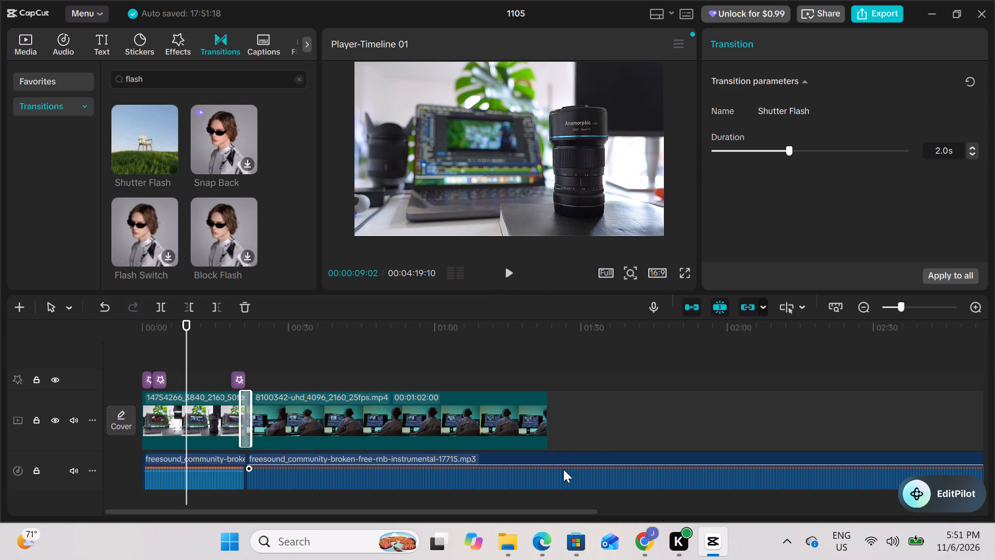
Split the second music clip at the end of the second video clip and delete the part that runs past it.
left_click(563, 469)
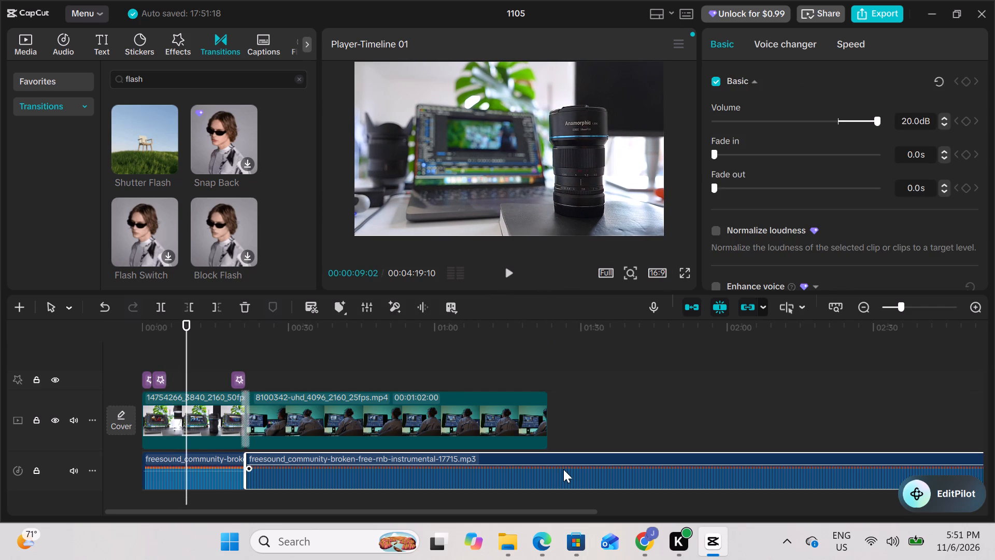
key("b")
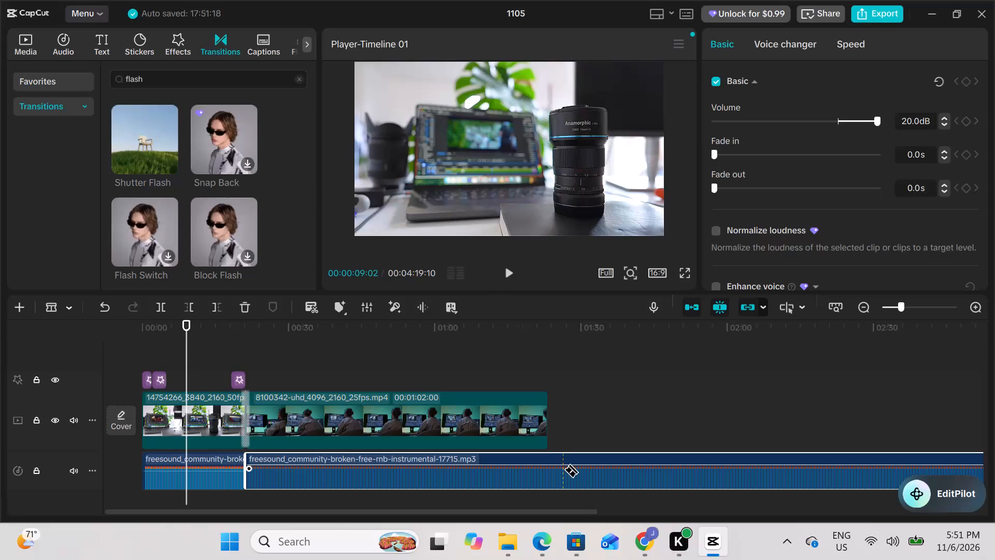
left_click(552, 468)
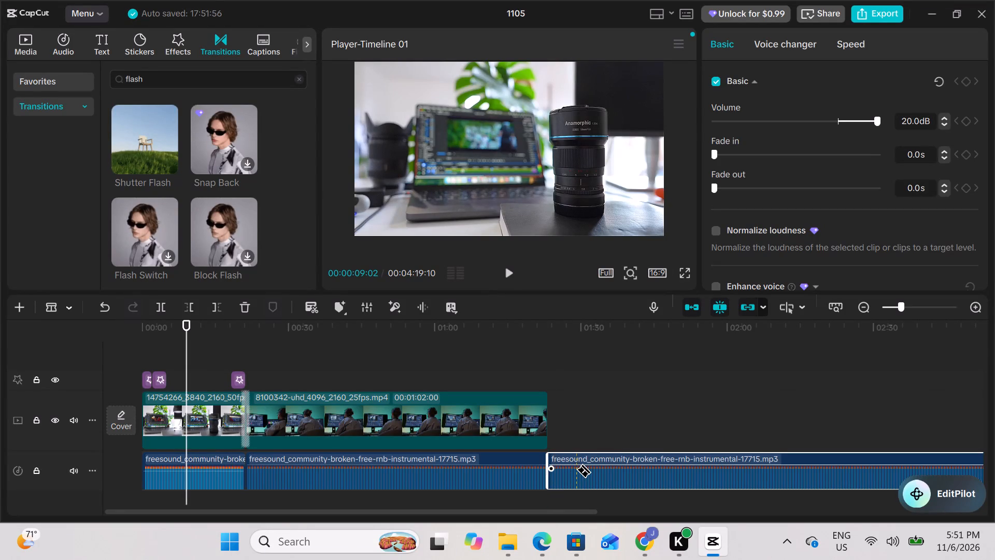
key("a")
key("Return")
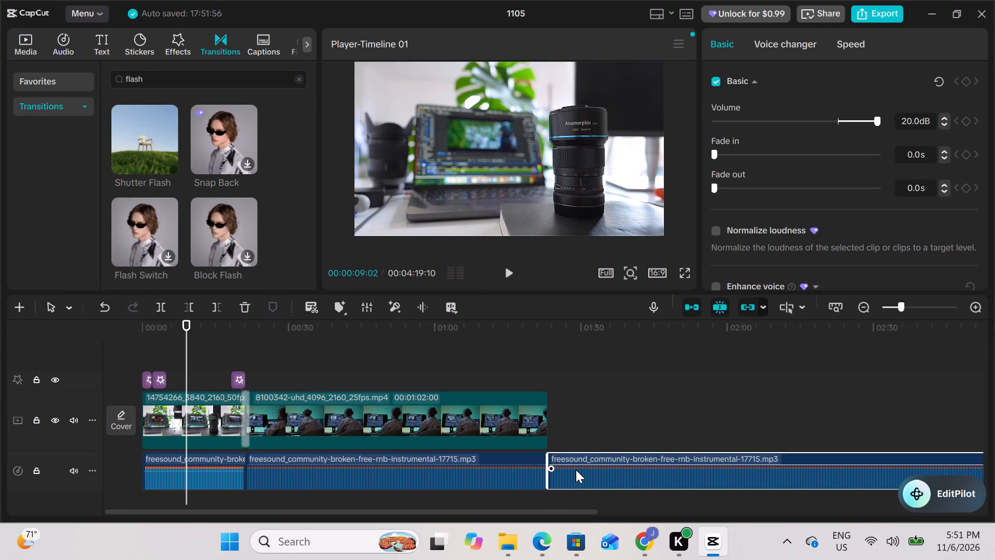
left_click(576, 470)
key("BackSpace")
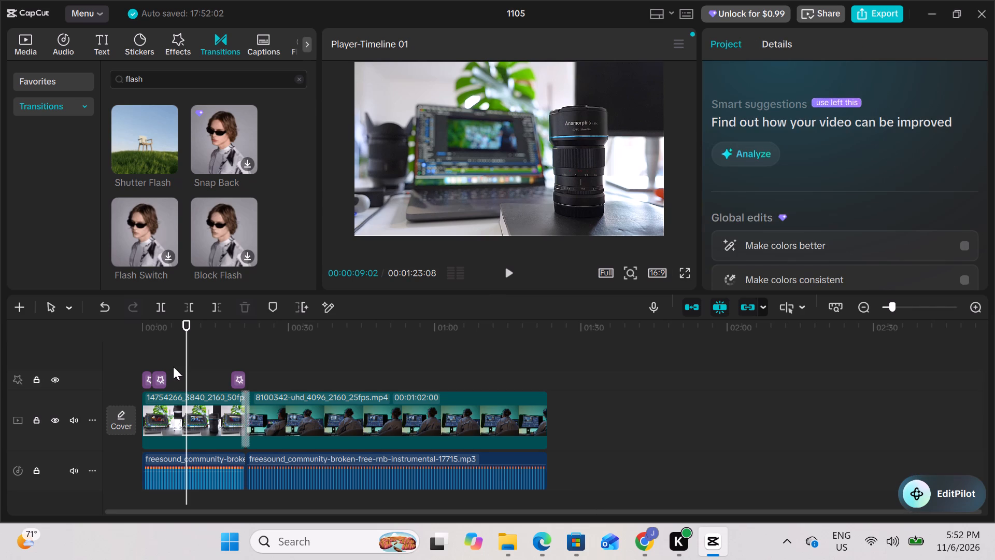
With the playhead at 00:01:20:10, add a Filmstrip mask to the second video clip and widen it to the full frame height.
left_click_drag(183, 353, 527, 332)
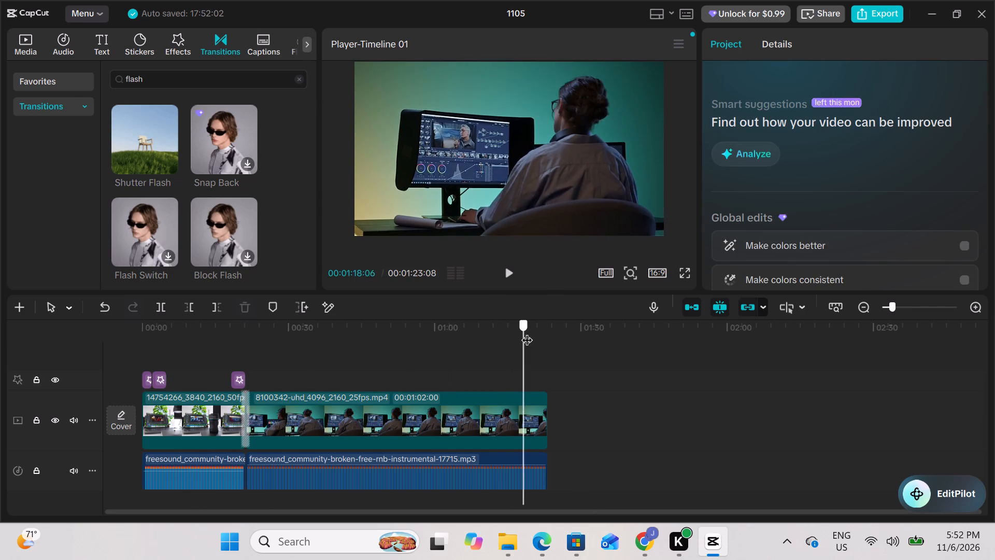
left_click_drag(527, 332, 537, 330)
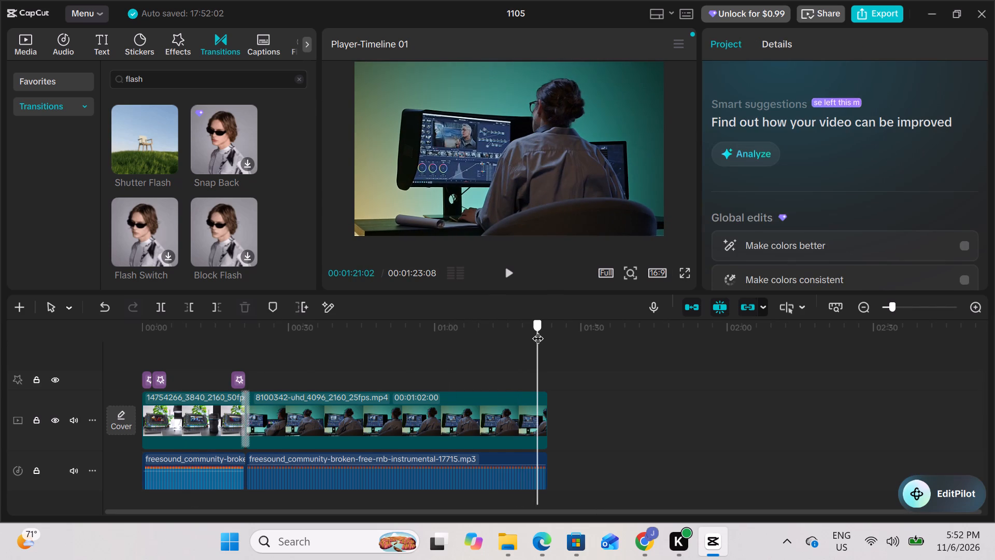
left_click_drag(537, 330, 538, 330)
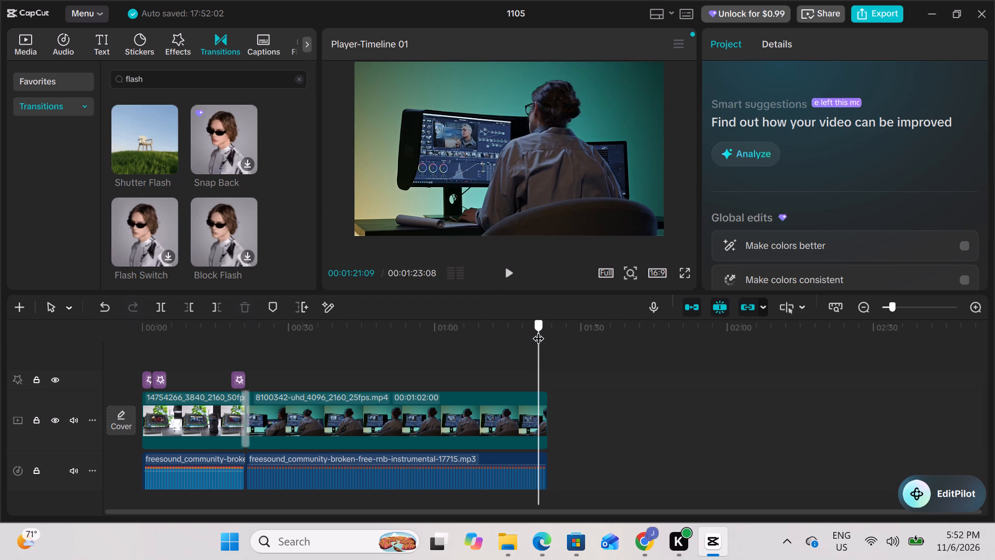
left_click_drag(538, 330, 534, 330)
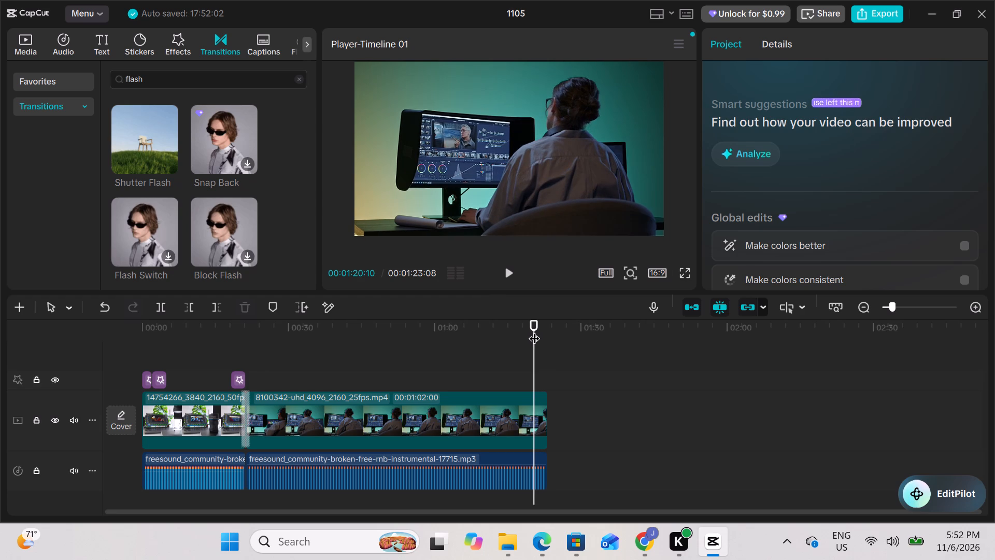
left_click(499, 432)
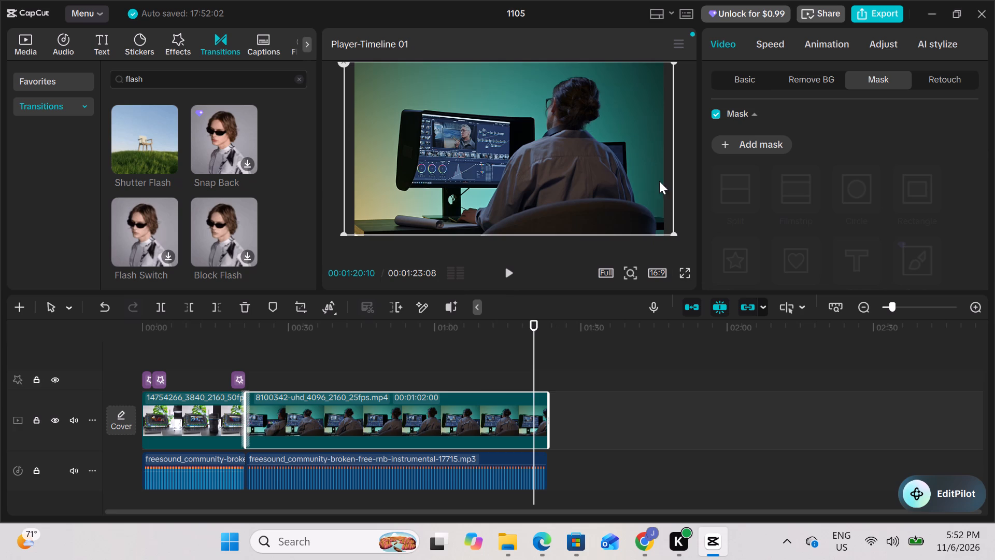
left_click(725, 142)
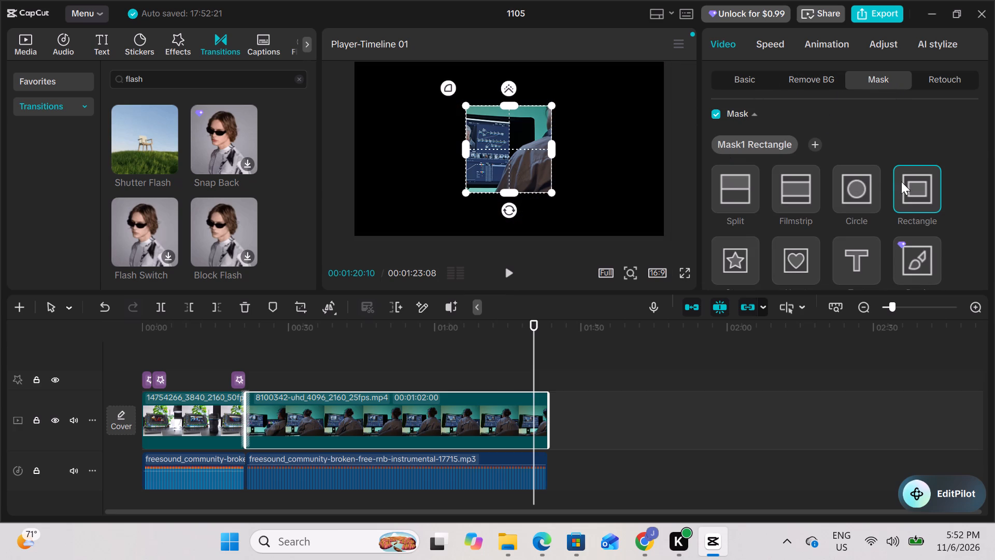
left_click(794, 184)
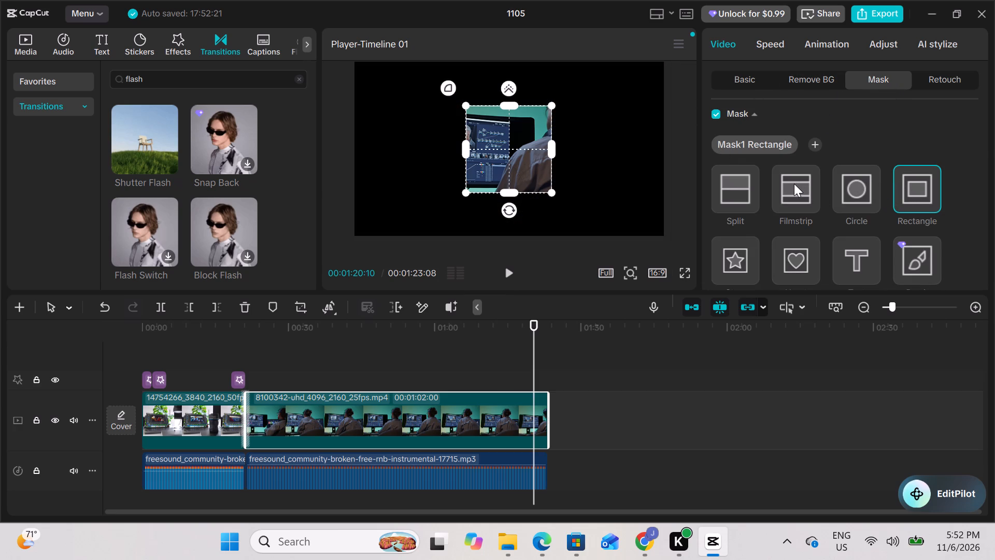
left_click(794, 184)
double_click(794, 184)
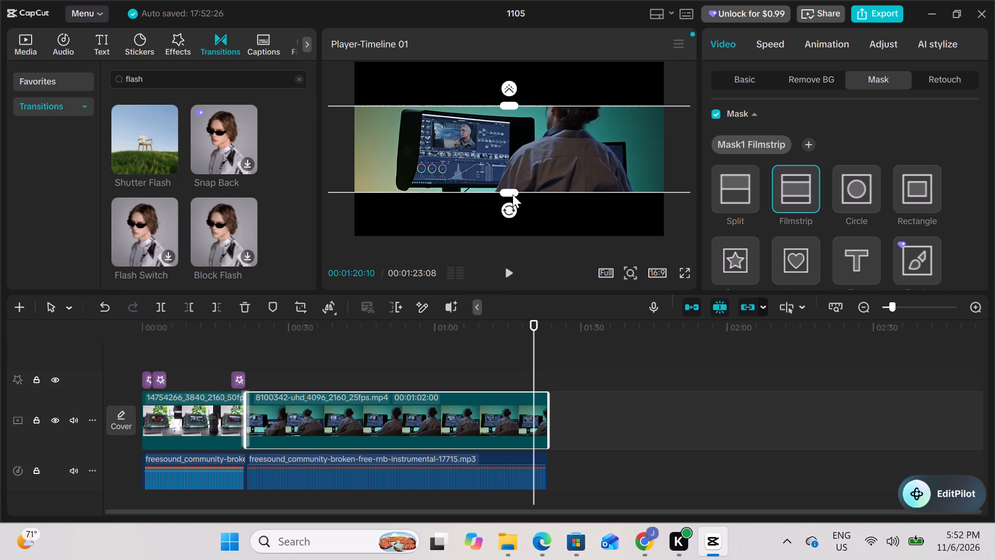
left_click_drag(513, 194, 515, 228)
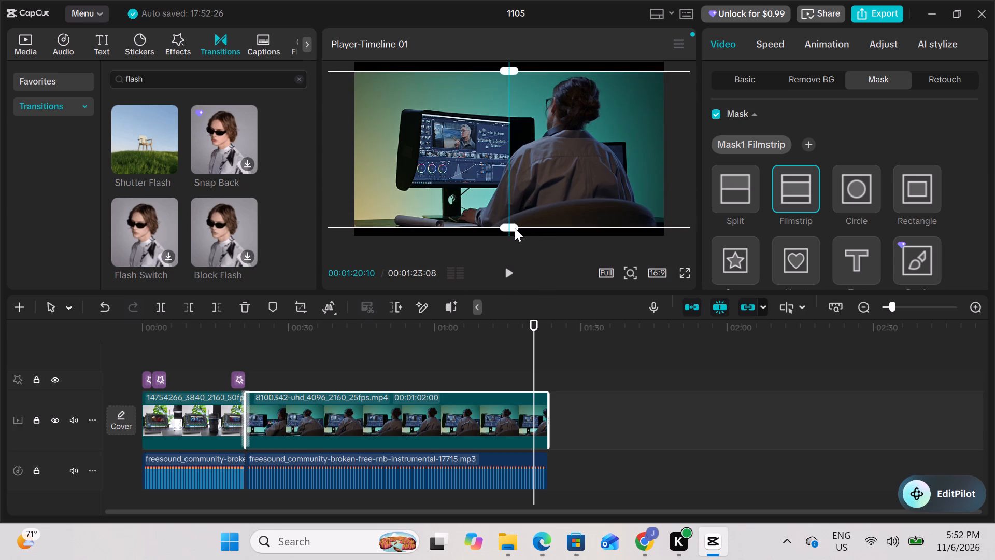
left_click_drag(515, 228, 515, 244)
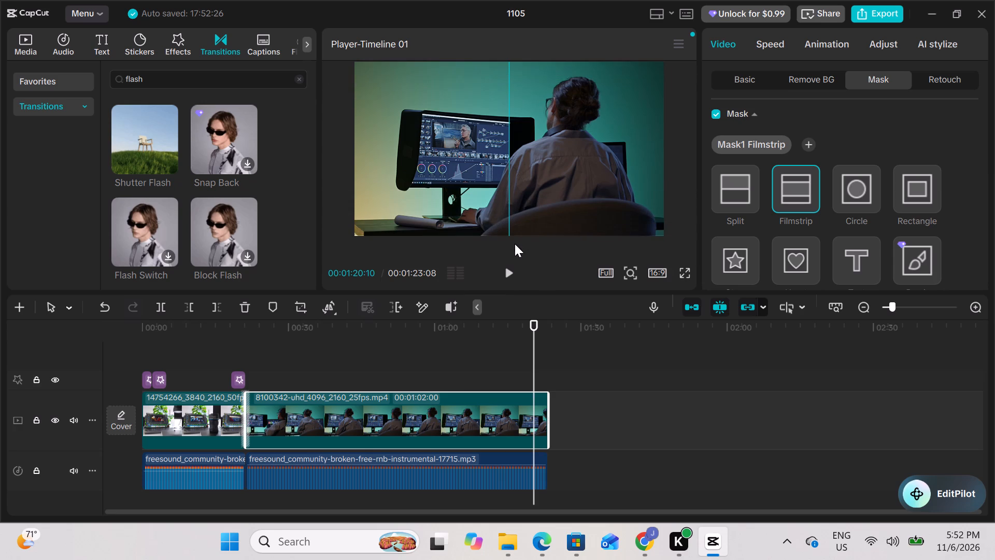
Rework the Filmstrip mask's height on the second video clip, finishing at full frame height with a size of about 2173.
left_click_drag(515, 244, 515, 232)
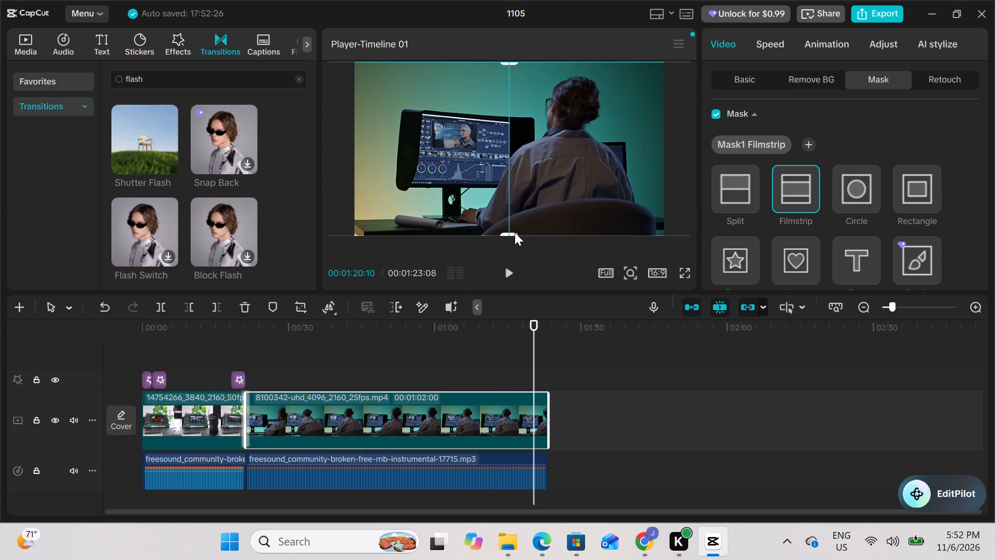
left_click_drag(515, 232, 515, 227)
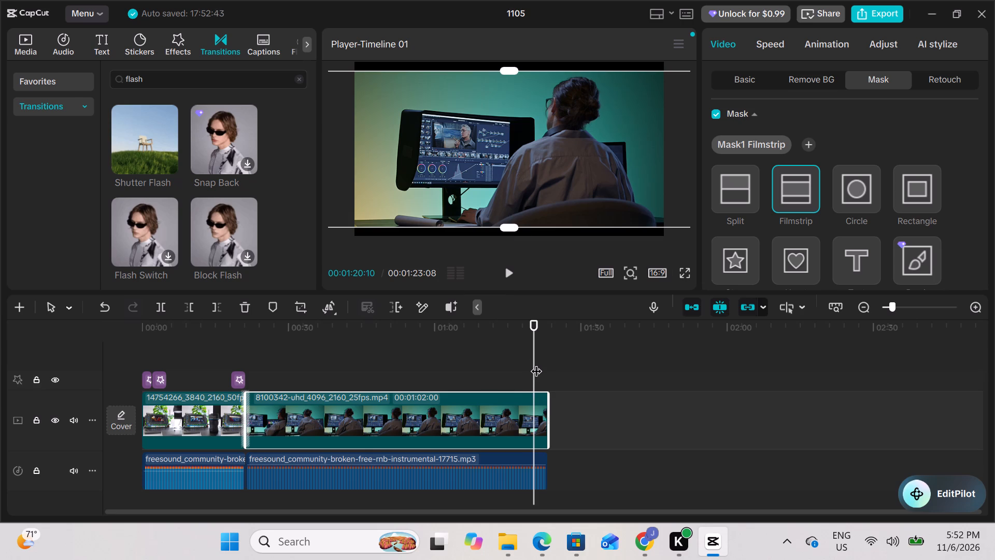
left_click(537, 363)
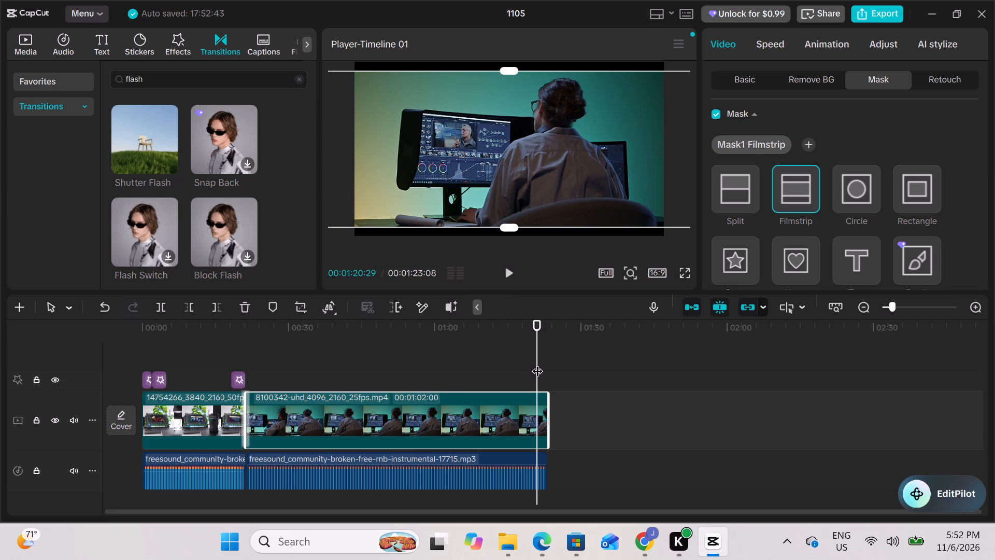
left_click_drag(511, 226, 511, 232)
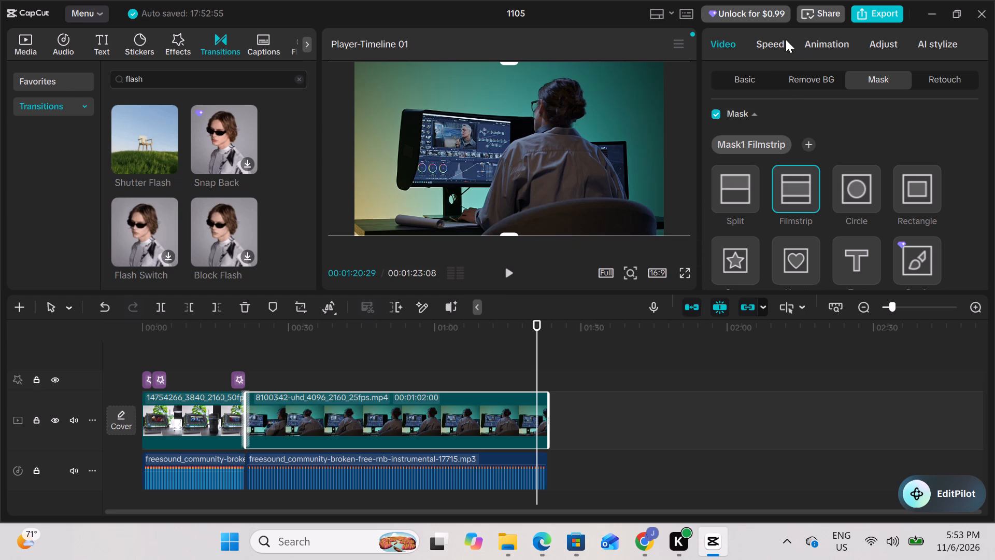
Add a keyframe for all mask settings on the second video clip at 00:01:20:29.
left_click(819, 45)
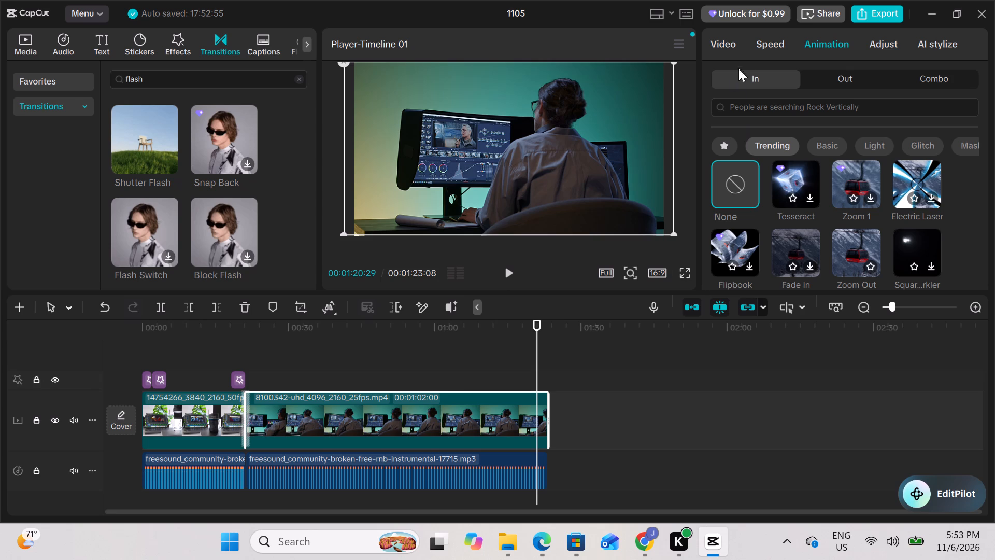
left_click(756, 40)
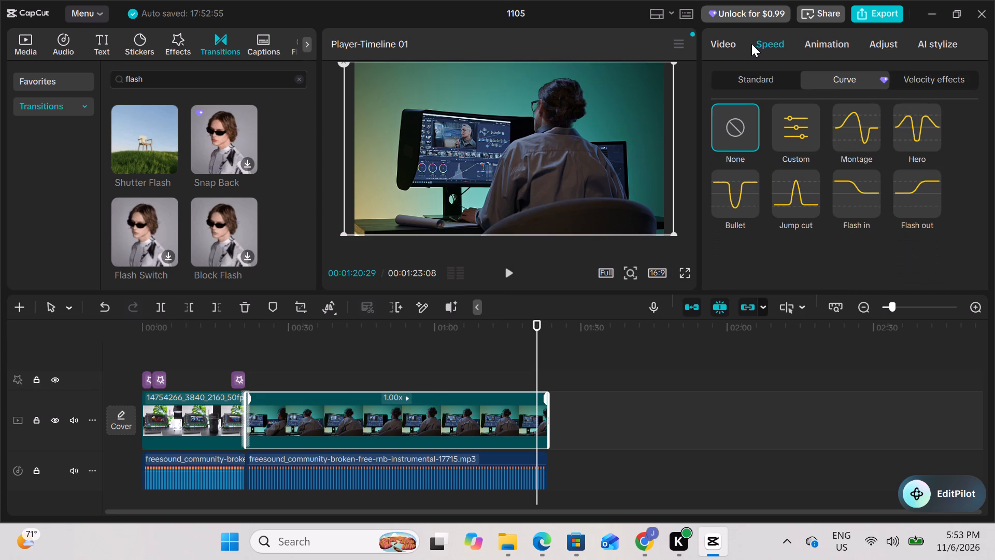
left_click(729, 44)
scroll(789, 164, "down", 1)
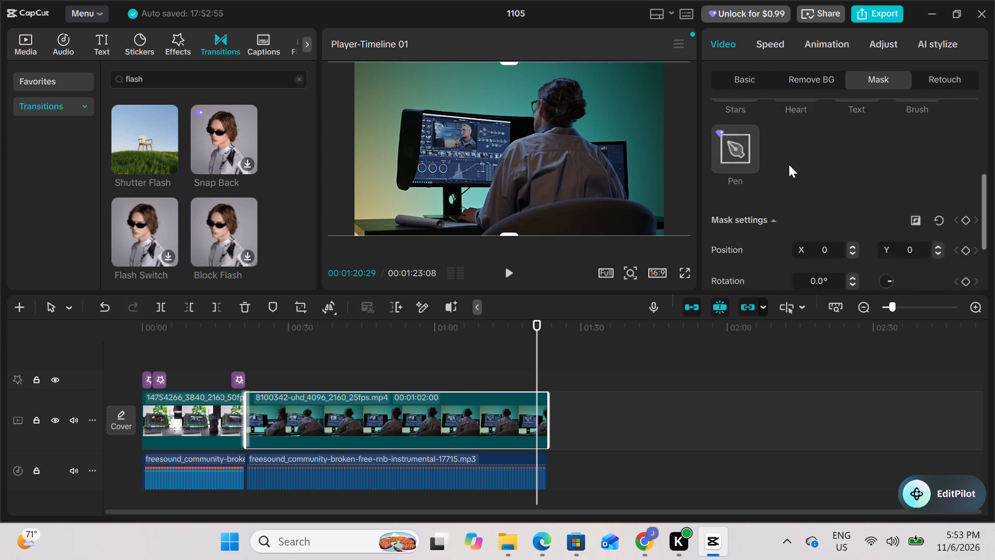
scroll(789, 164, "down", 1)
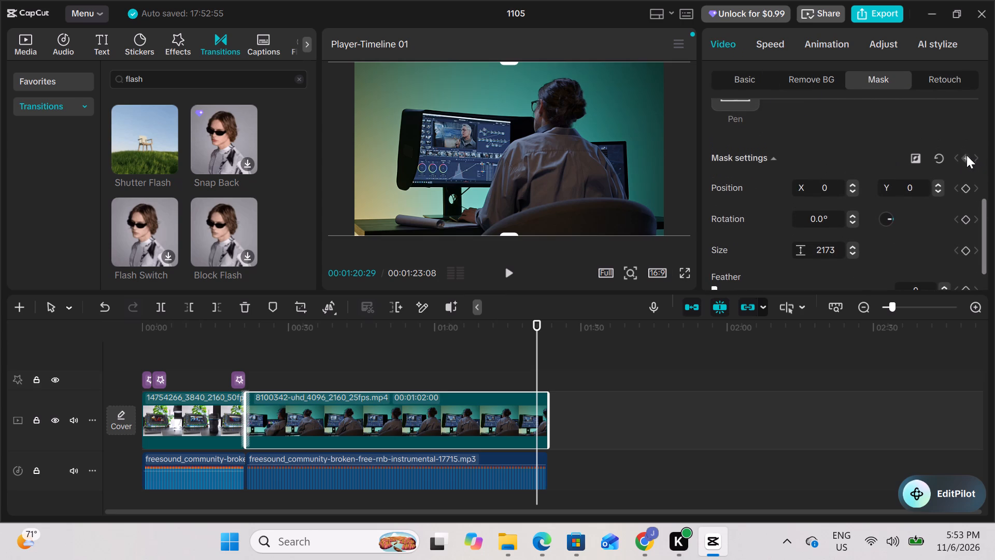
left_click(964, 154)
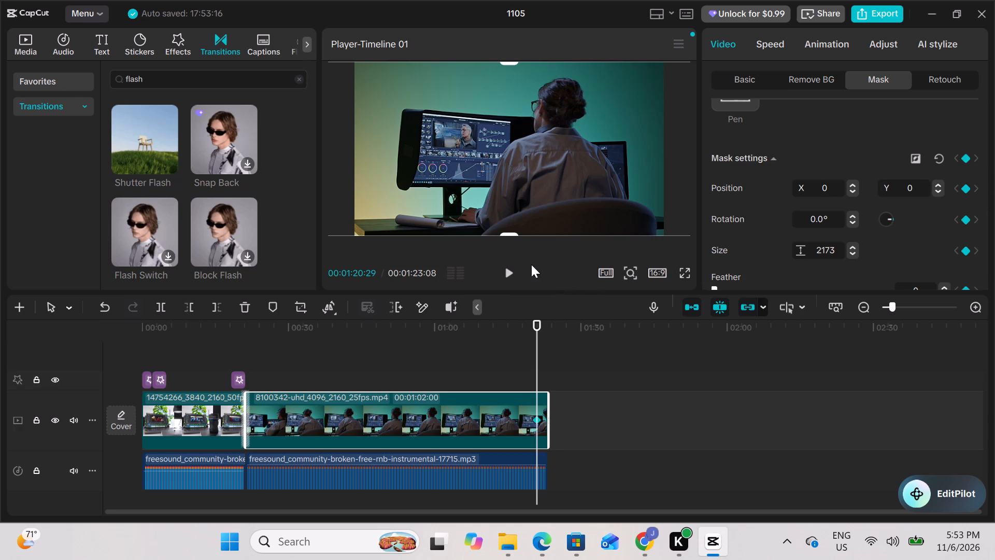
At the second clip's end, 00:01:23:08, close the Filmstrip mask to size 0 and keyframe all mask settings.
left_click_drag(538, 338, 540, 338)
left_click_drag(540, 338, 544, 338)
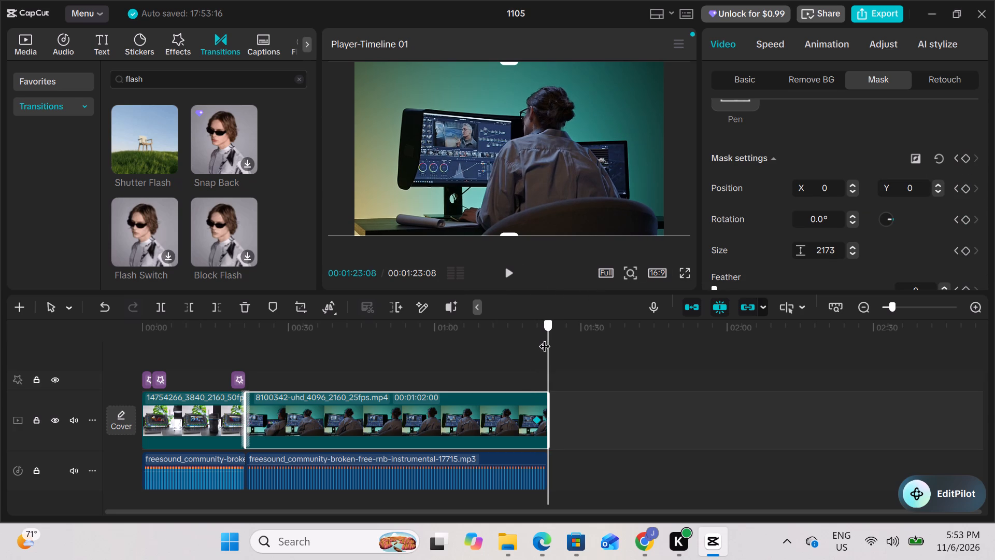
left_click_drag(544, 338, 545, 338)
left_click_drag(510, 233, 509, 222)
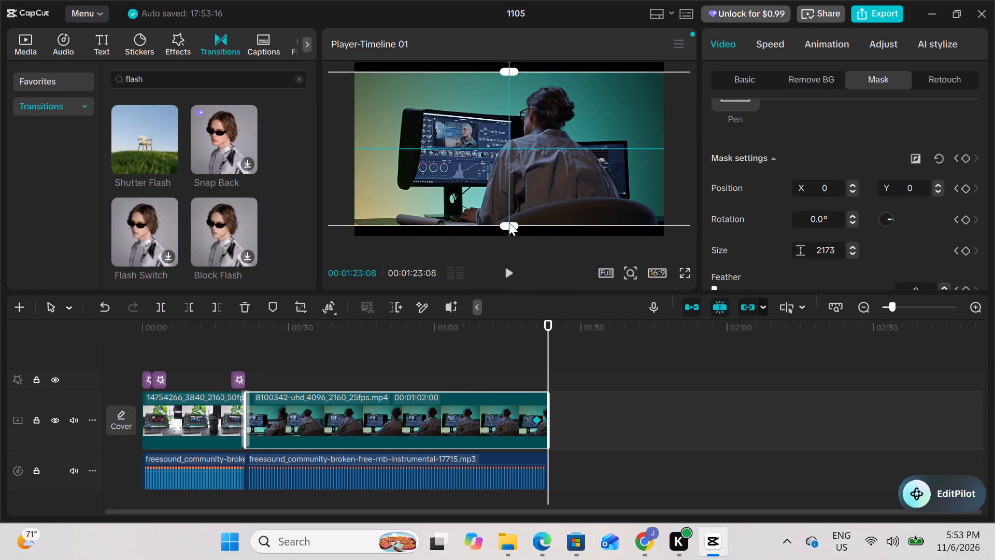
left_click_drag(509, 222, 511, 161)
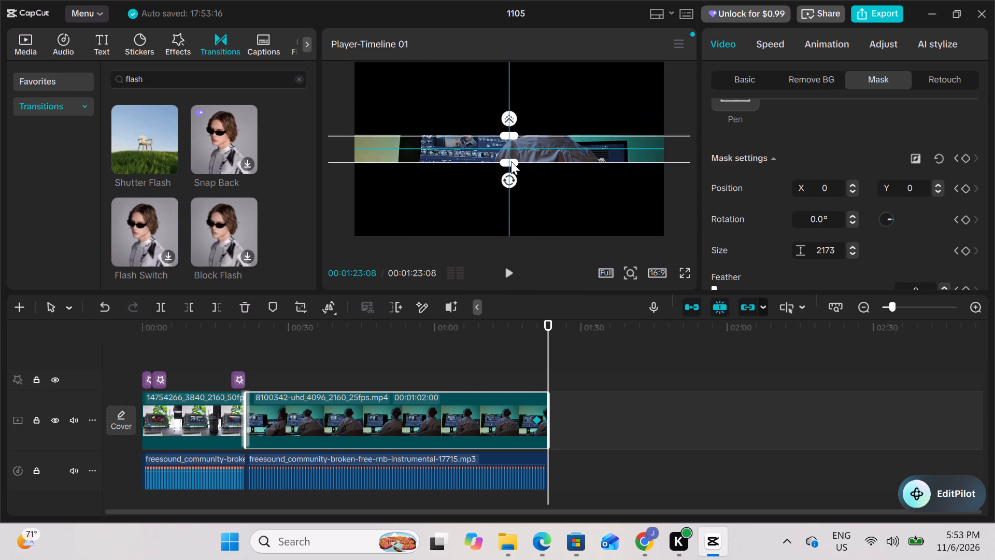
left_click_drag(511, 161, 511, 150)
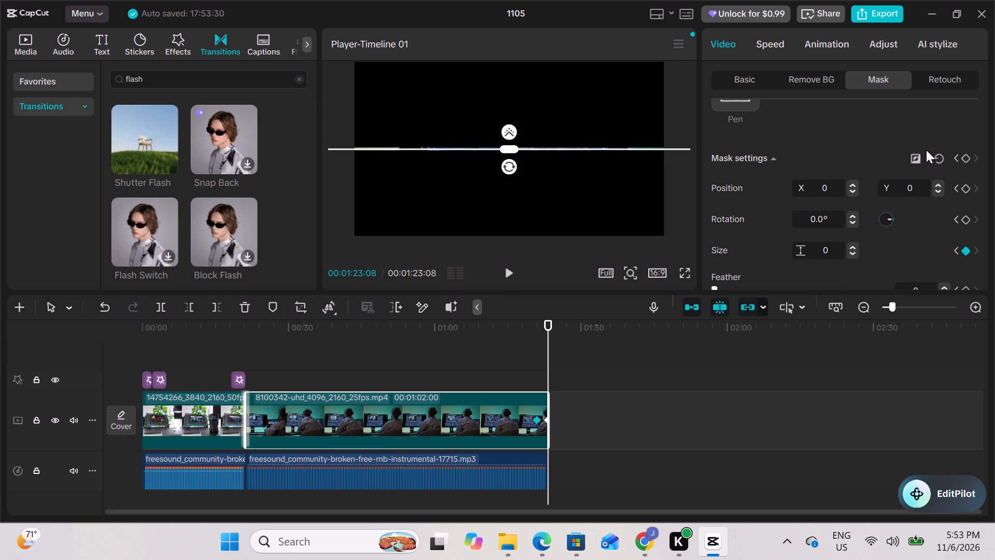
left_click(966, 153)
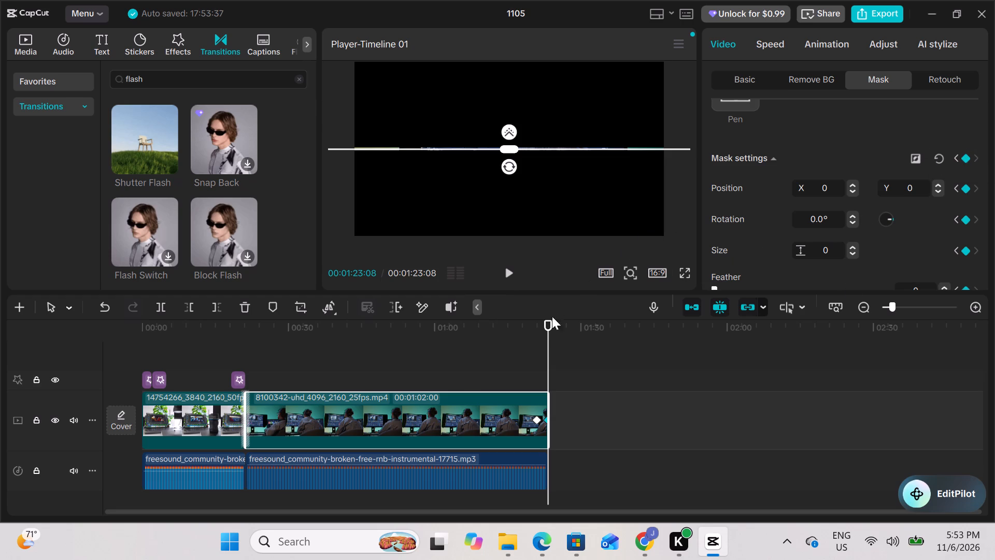
Play the closing mask animation from 00:01:18:16 to the end of the timeline.
left_click_drag(548, 335, 533, 336)
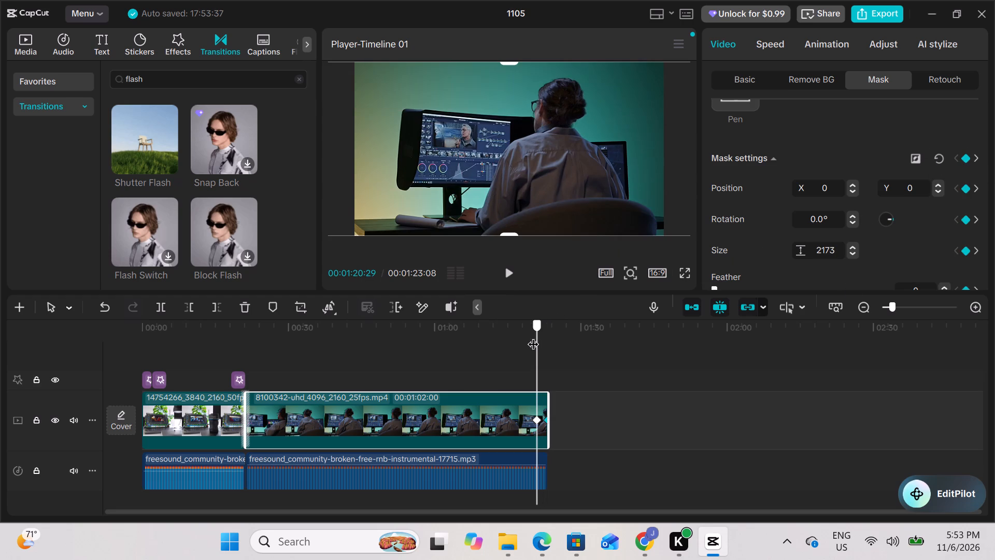
left_click_drag(533, 336, 525, 337)
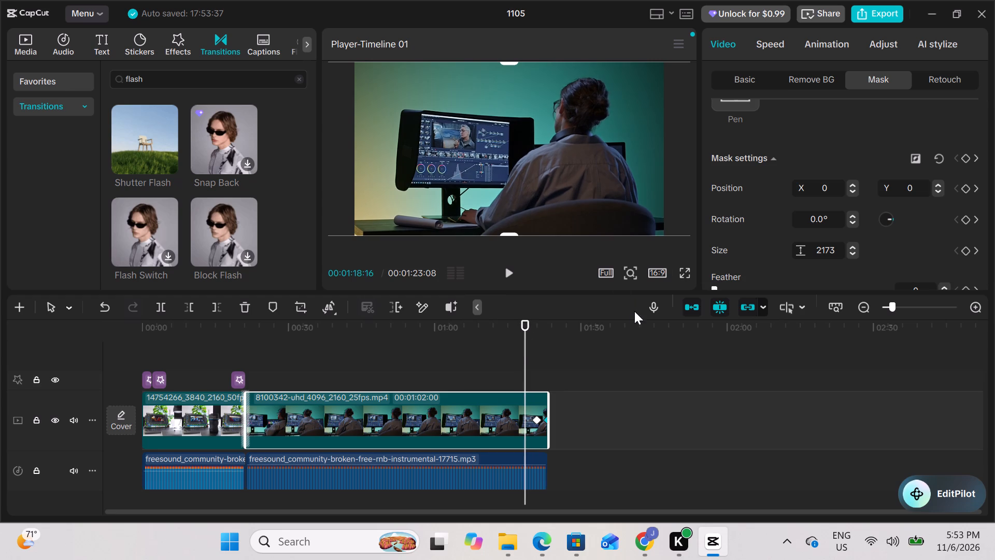
left_click(511, 271)
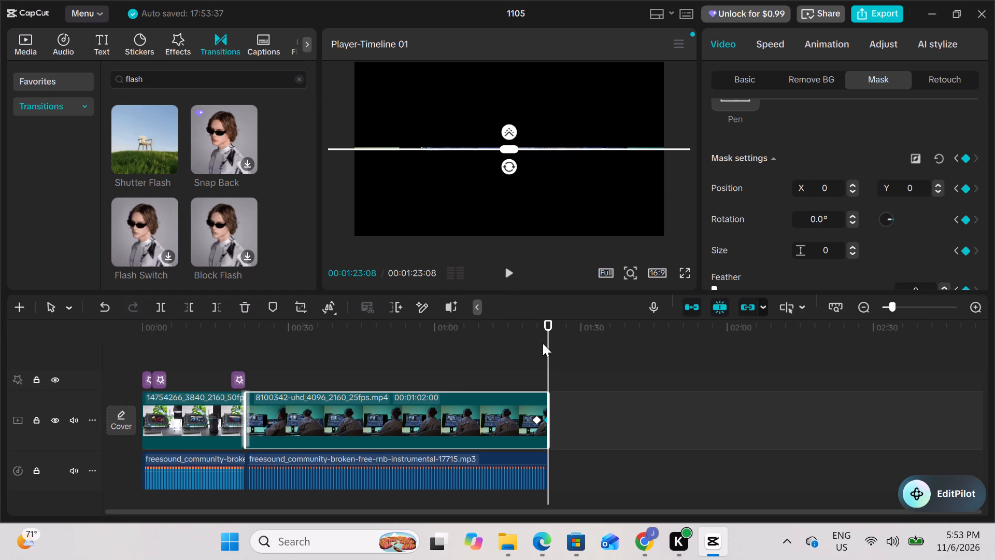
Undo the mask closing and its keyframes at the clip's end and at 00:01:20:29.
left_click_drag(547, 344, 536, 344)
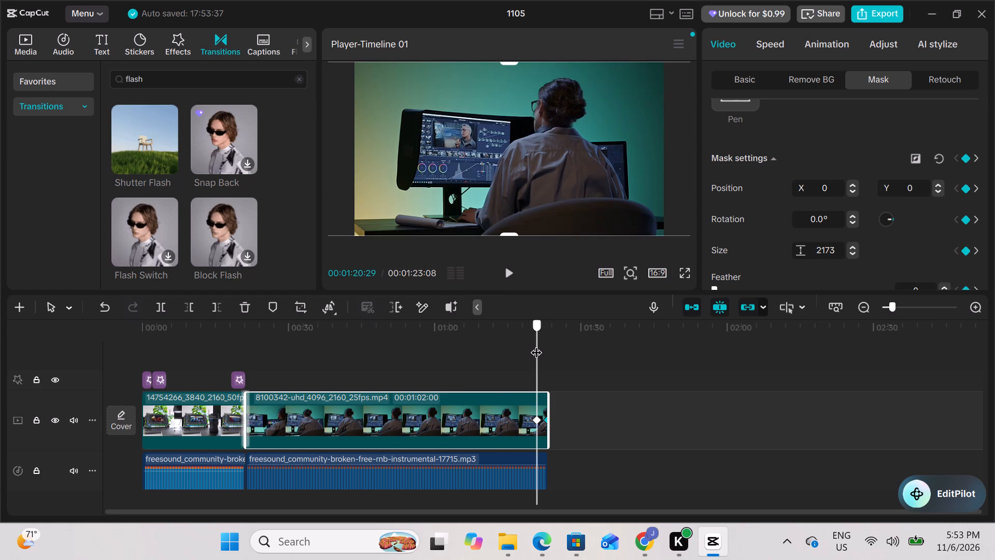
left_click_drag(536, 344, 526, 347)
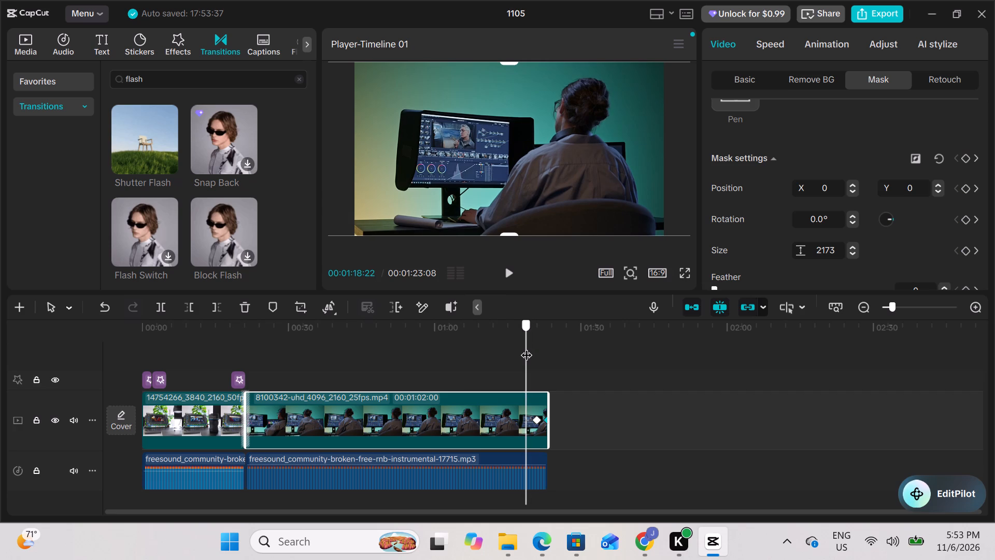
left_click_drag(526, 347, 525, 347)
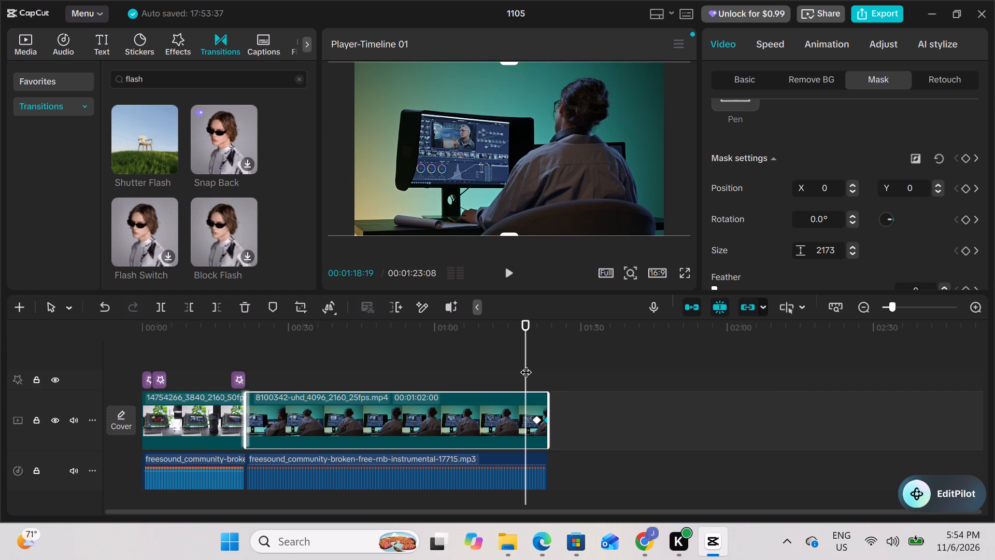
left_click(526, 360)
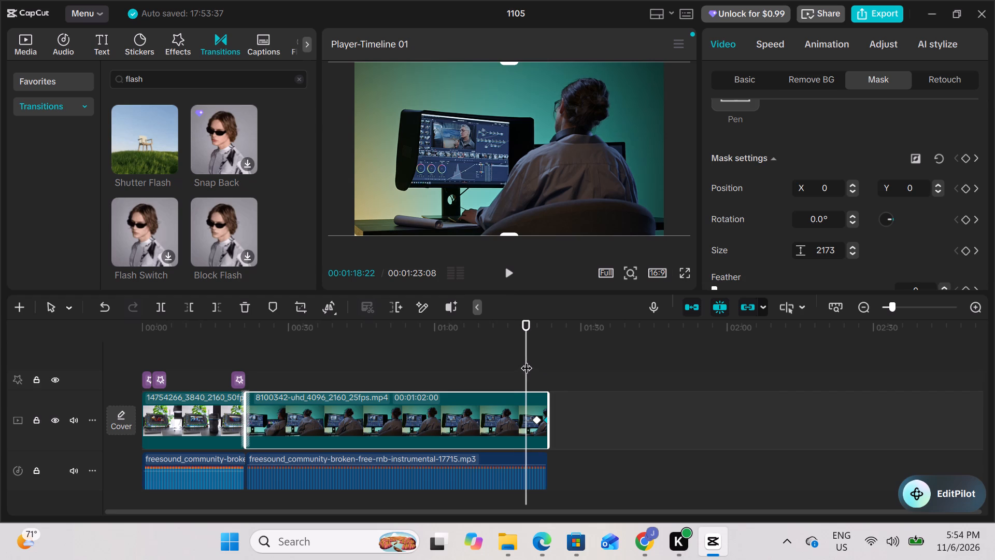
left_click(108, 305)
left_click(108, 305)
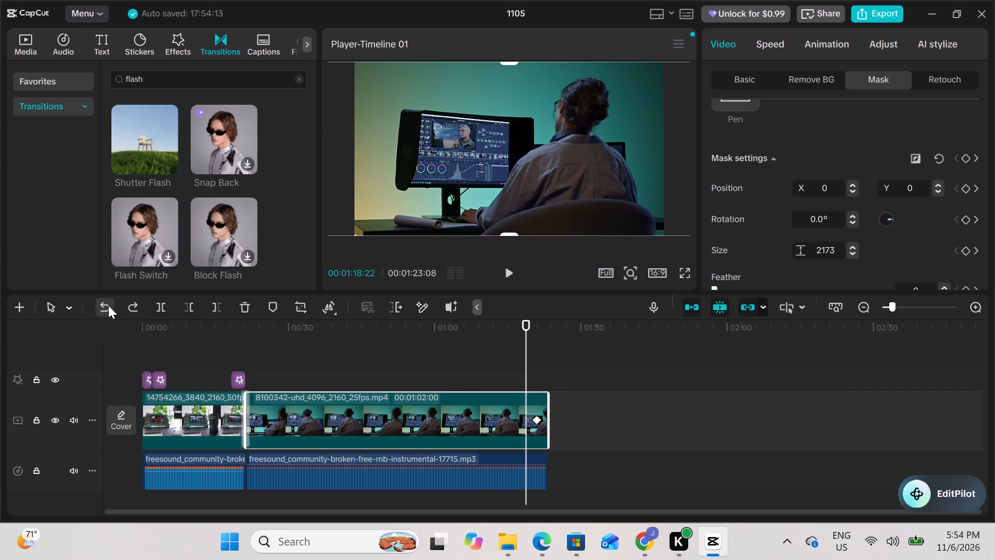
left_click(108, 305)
Add a keyframe for all mask settings on the second video clip at 00:01:18:19.
left_click(528, 344)
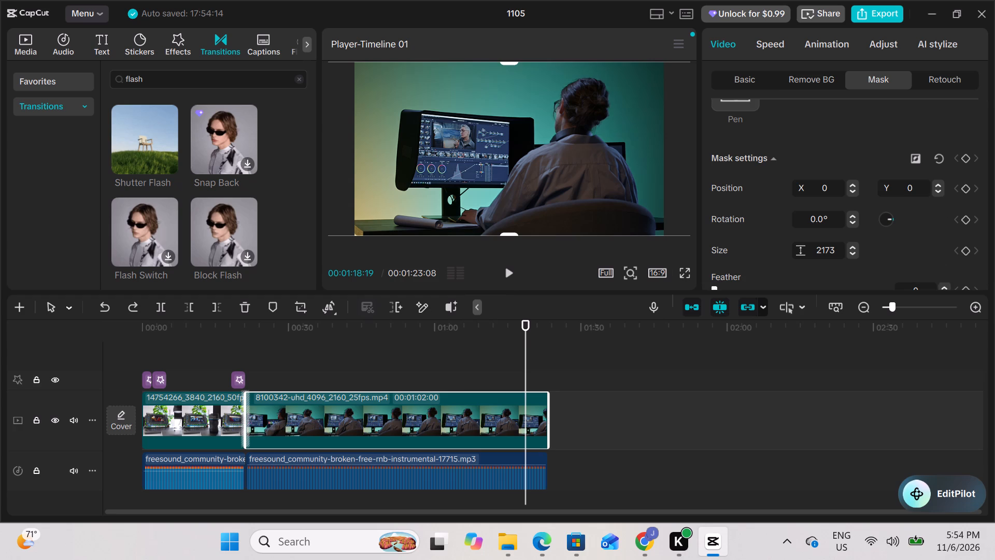
left_click(968, 156)
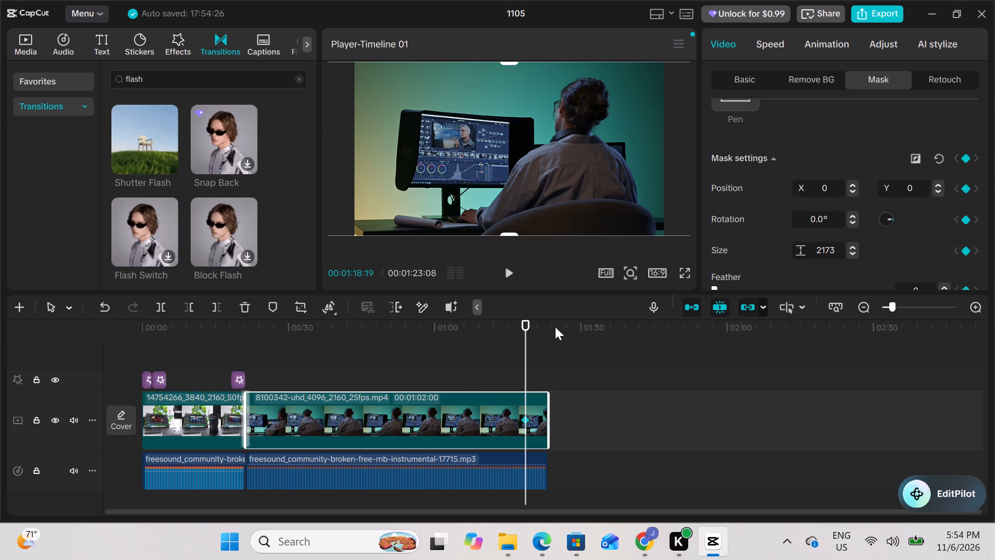
At the second clip's end, 00:01:23:08, narrow the Filmstrip mask to a thin strip of size about 33 and keyframe all mask settings.
left_click_drag(527, 357, 539, 357)
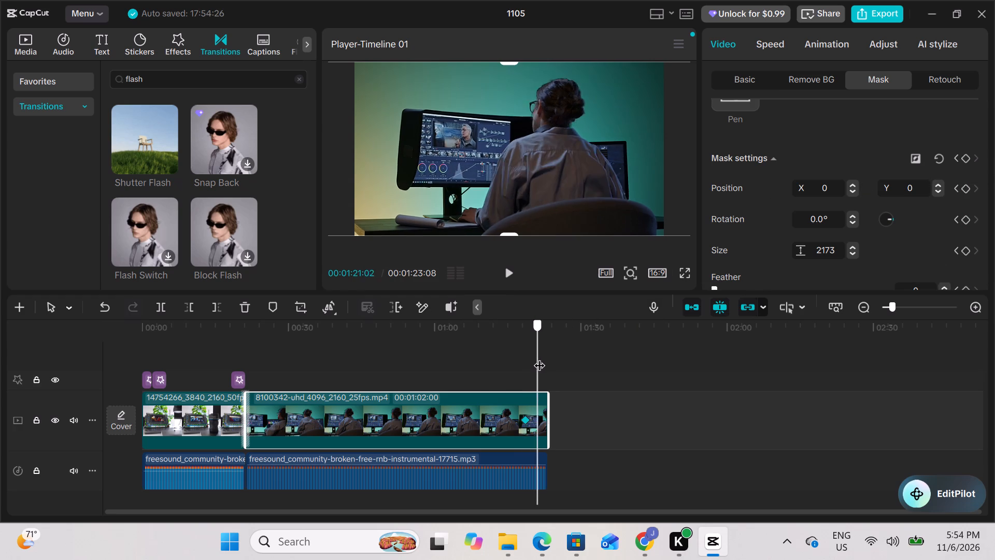
left_click_drag(539, 357, 544, 357)
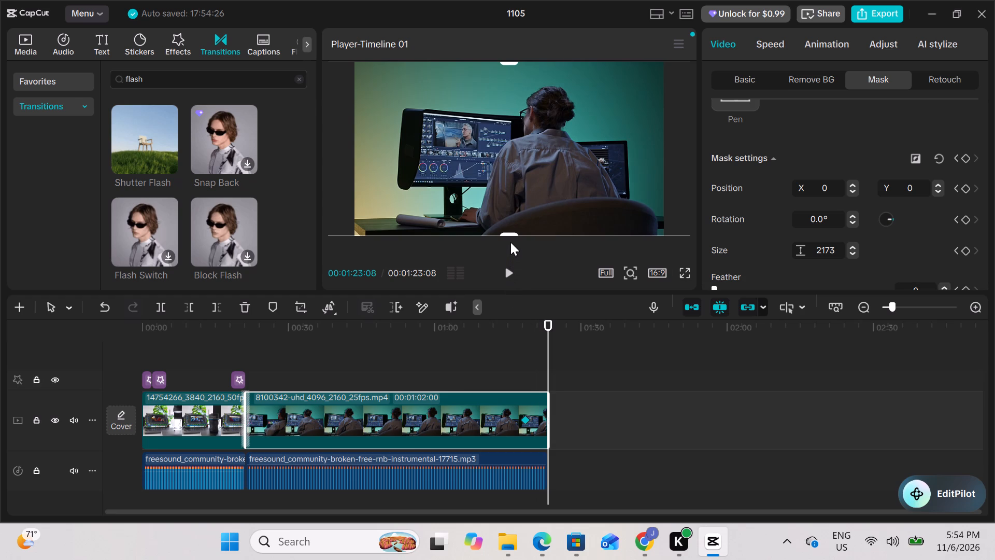
left_click(510, 232)
left_click_drag(506, 61, 506, 81)
left_click_drag(507, 63, 510, 103)
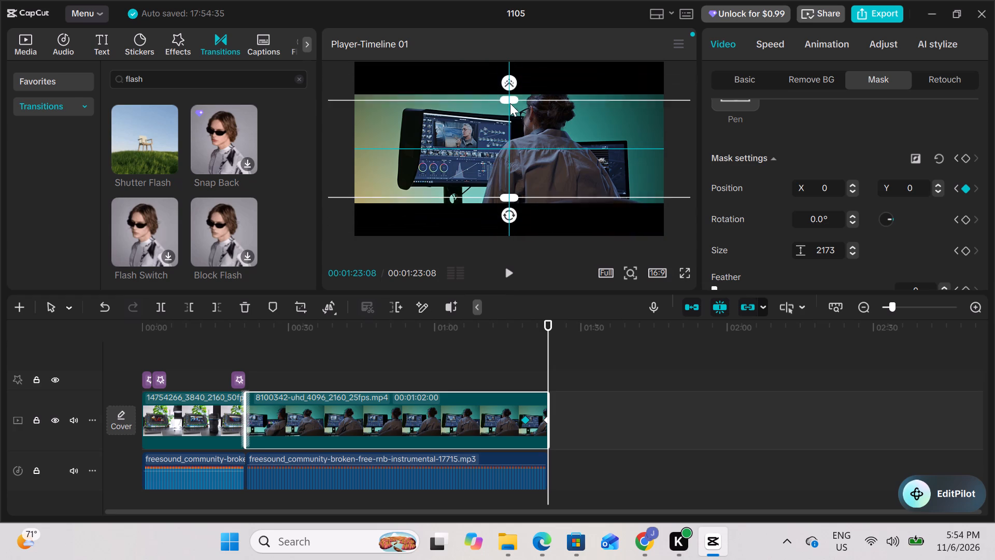
left_click_drag(510, 103, 510, 144)
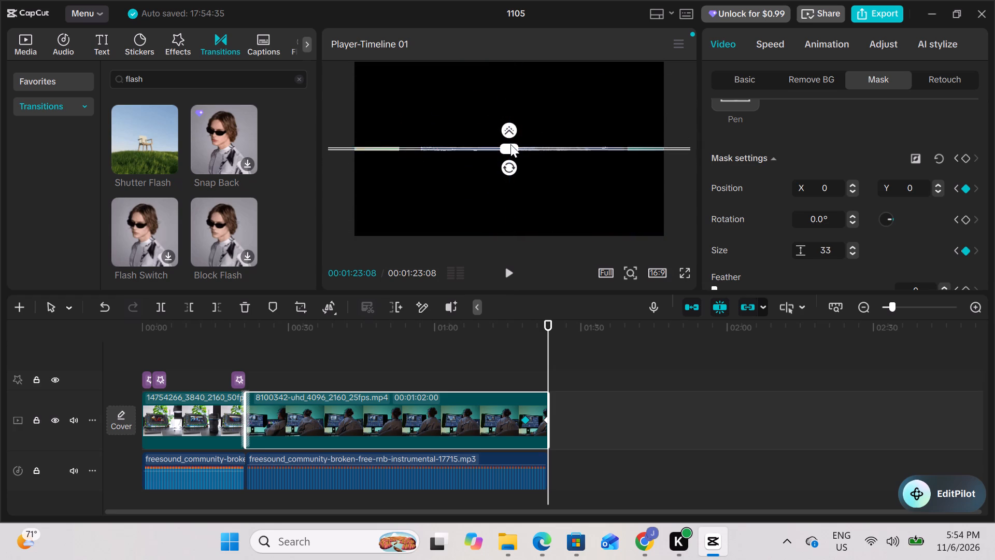
left_click(965, 156)
Play the closing mask animation from 00:01:16:28 to the end of the timeline.
left_click_drag(549, 341, 531, 341)
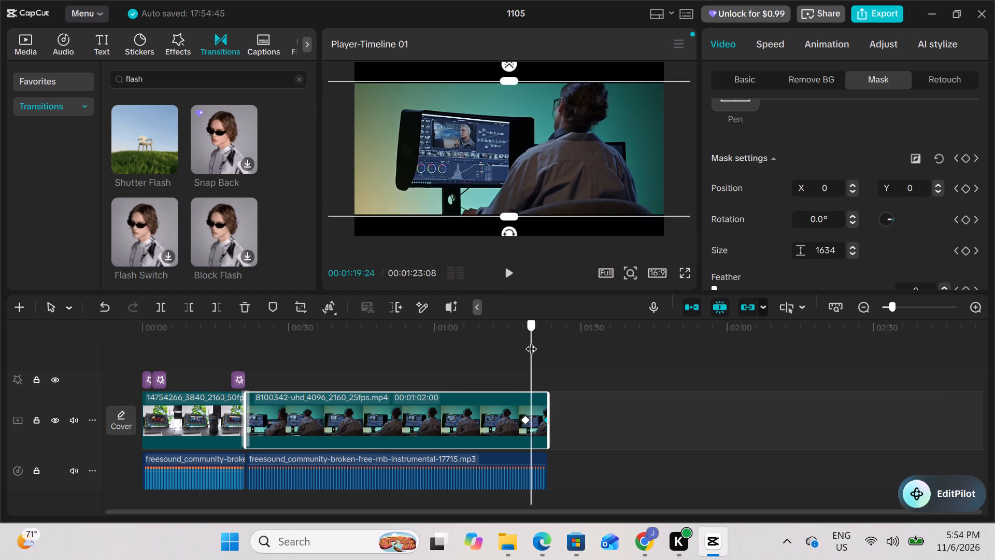
left_click_drag(531, 341, 517, 341)
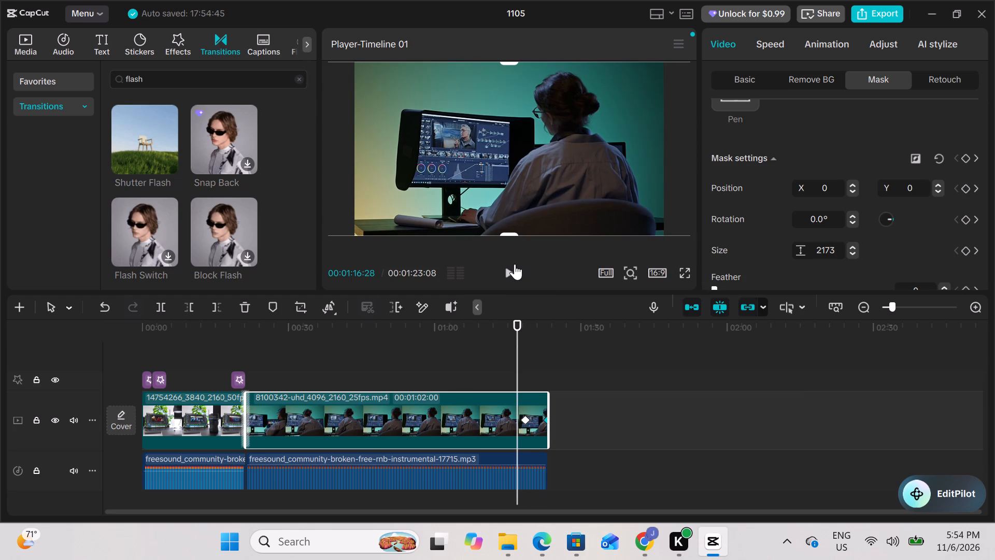
left_click(510, 267)
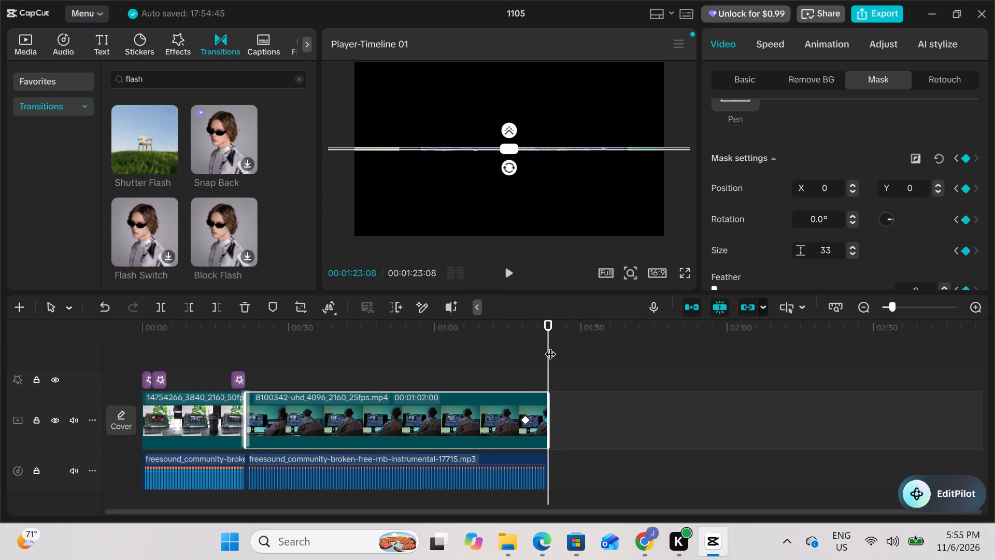
Move the playhead back to 00:00:39:28 in the second video clip.
left_click_drag(550, 346, 359, 347)
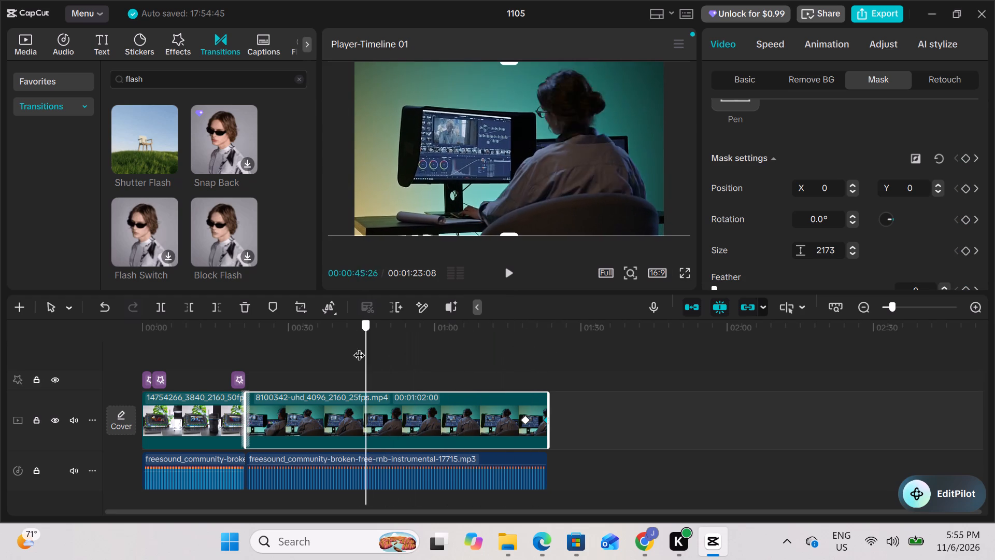
left_click_drag(359, 347, 337, 343)
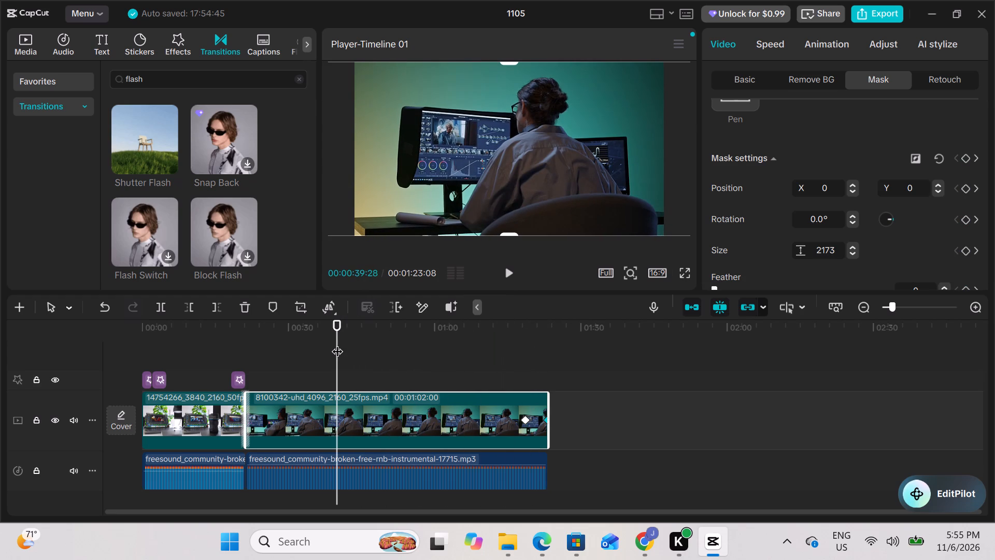
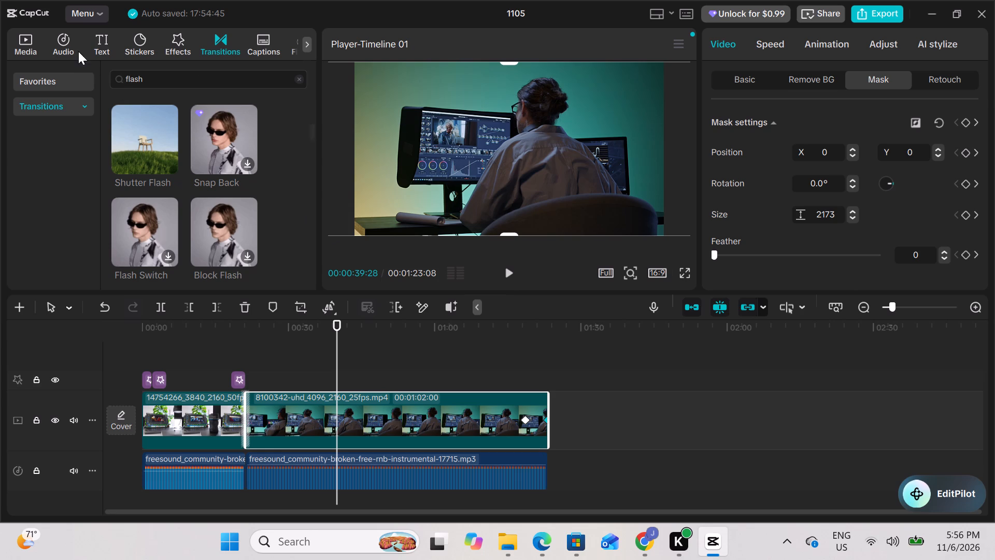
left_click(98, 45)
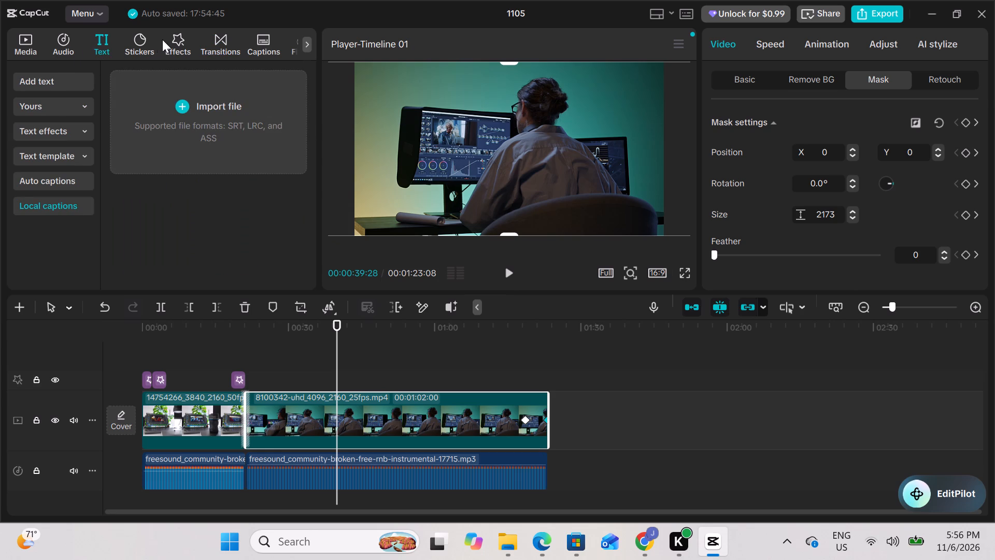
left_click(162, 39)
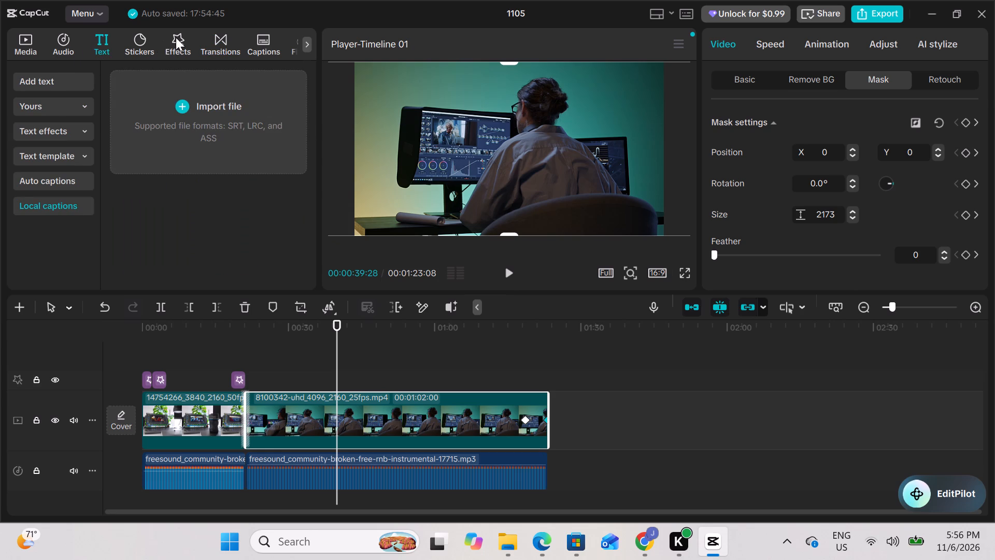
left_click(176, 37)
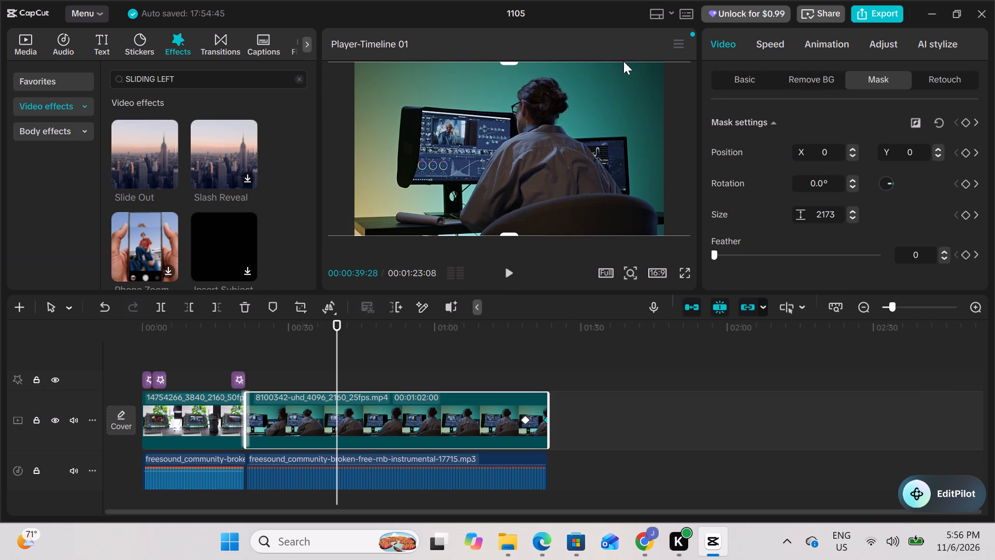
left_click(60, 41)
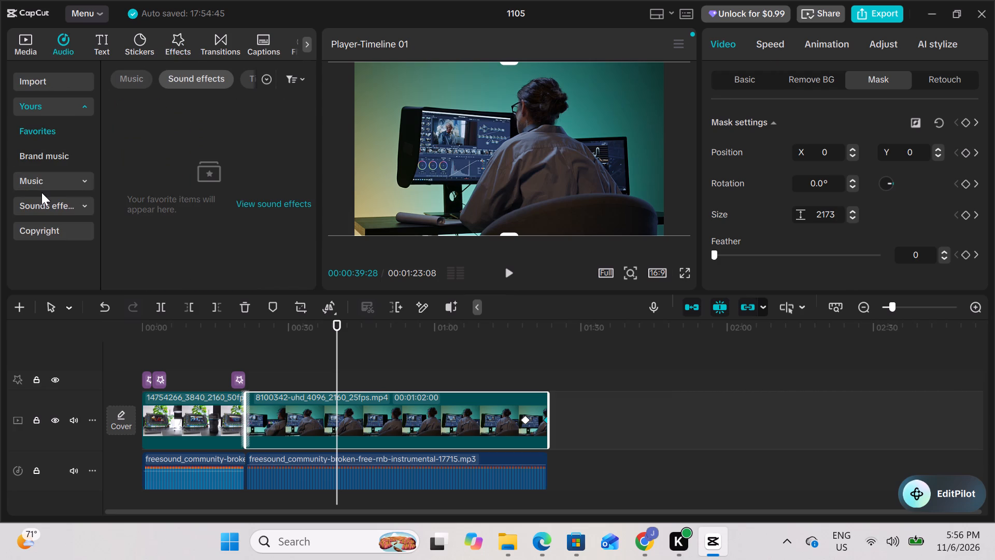
Clear the SLIDING LEFT effects search and look through the Screen category of video effects.
left_click(175, 41)
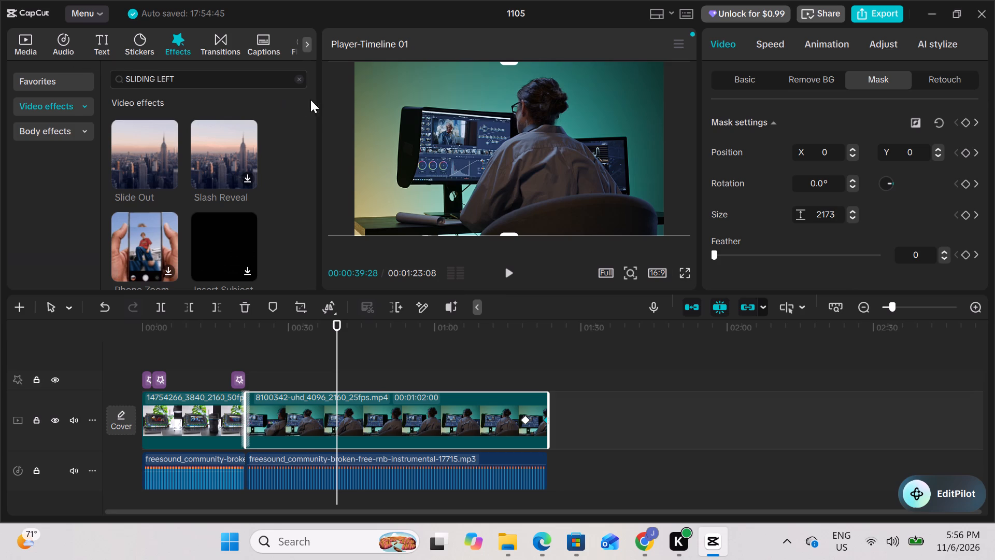
left_click(298, 79)
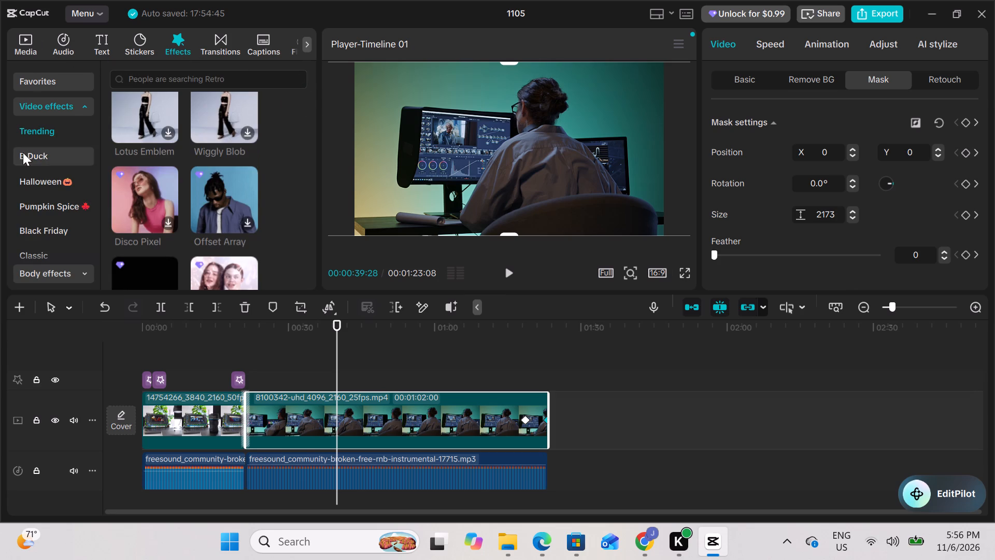
scroll(23, 152, "down", 1)
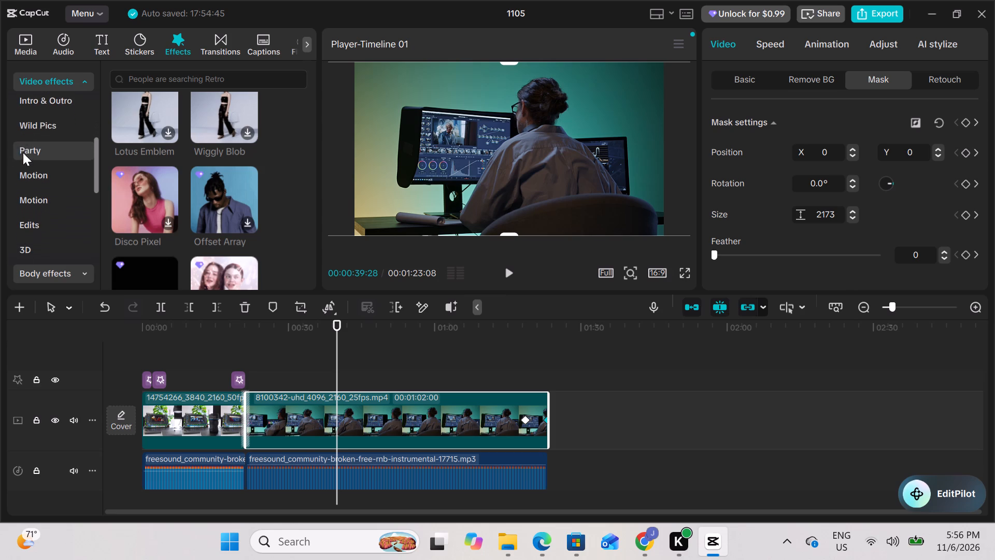
scroll(23, 152, "down", 2)
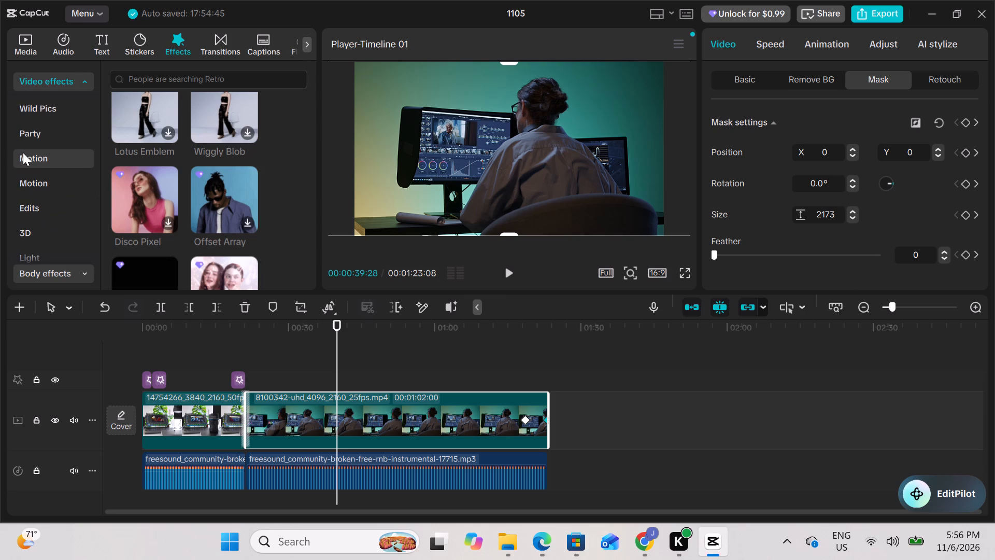
scroll(23, 214, "down", 1)
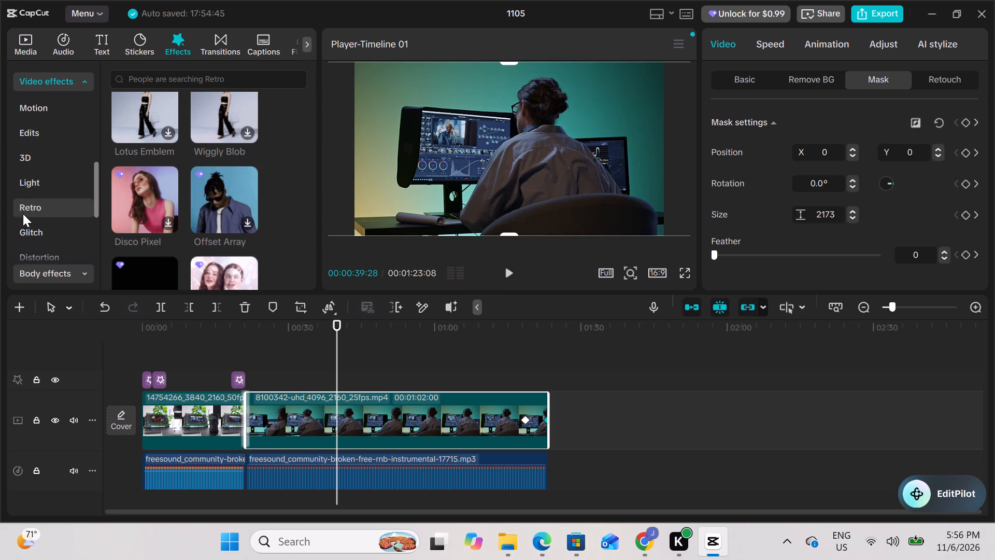
scroll(23, 214, "down", 2)
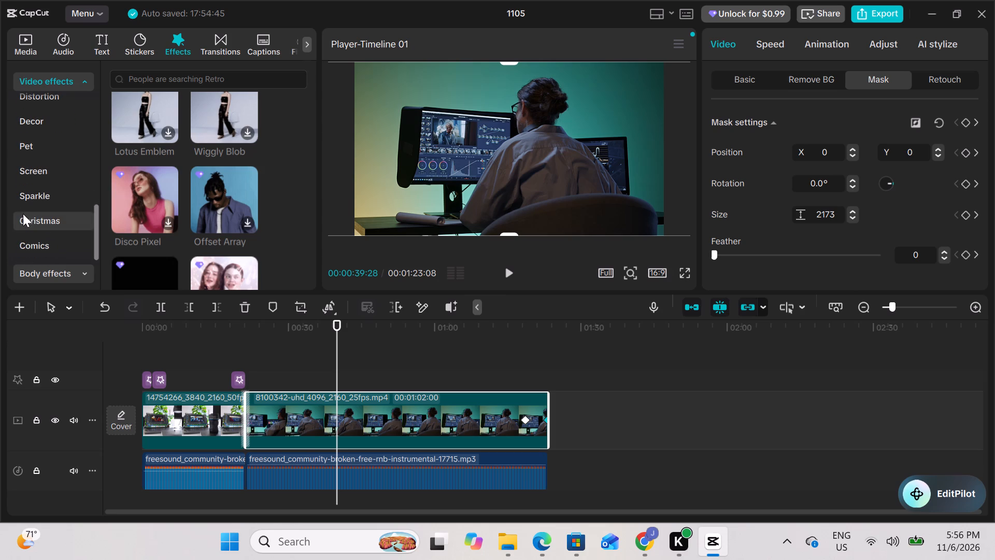
left_click(34, 171)
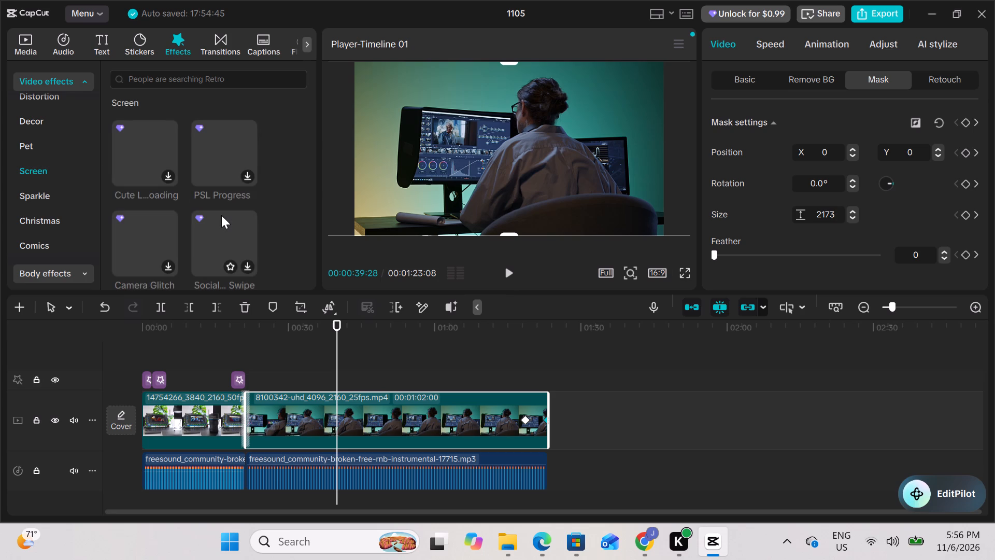
scroll(169, 177, "down", 1)
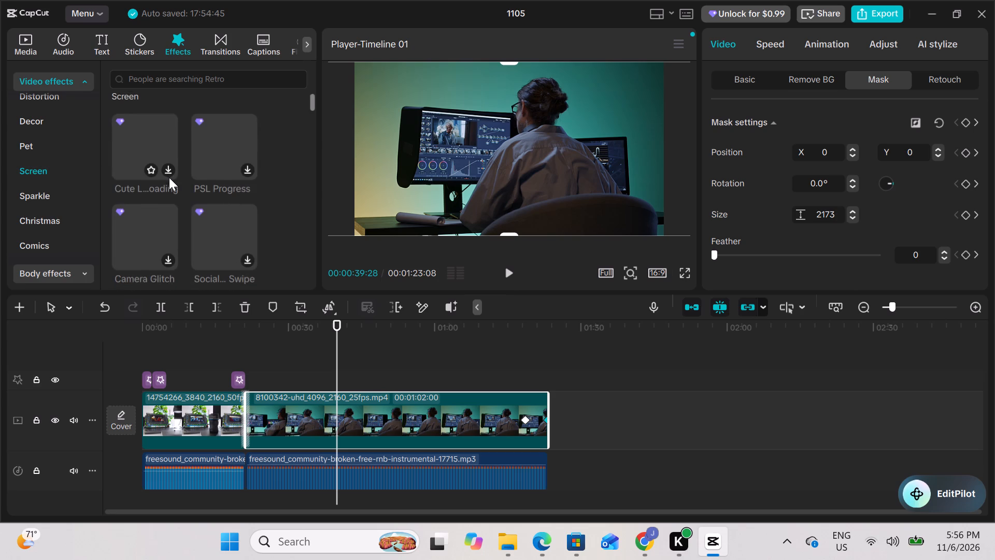
scroll(169, 177, "down", 1)
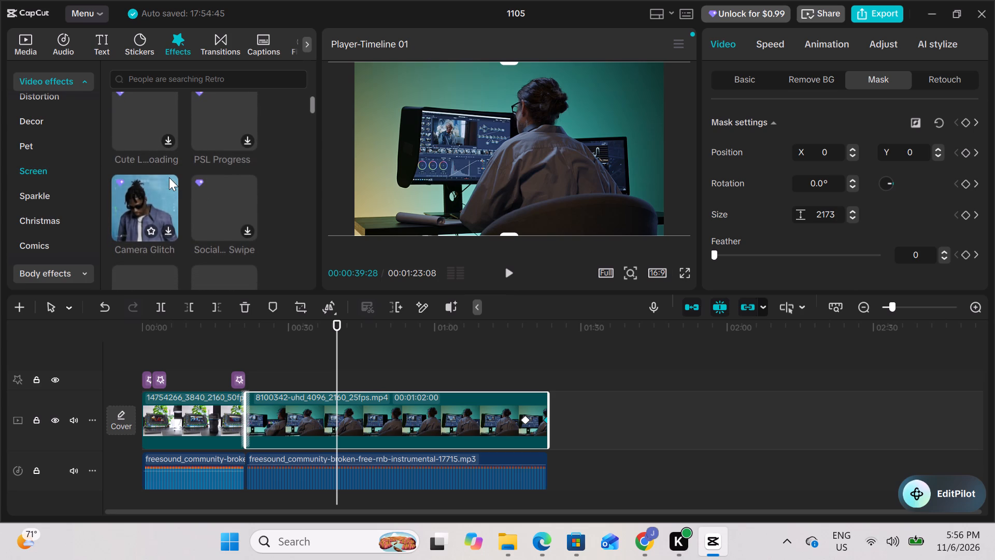
scroll(169, 177, "down", 1)
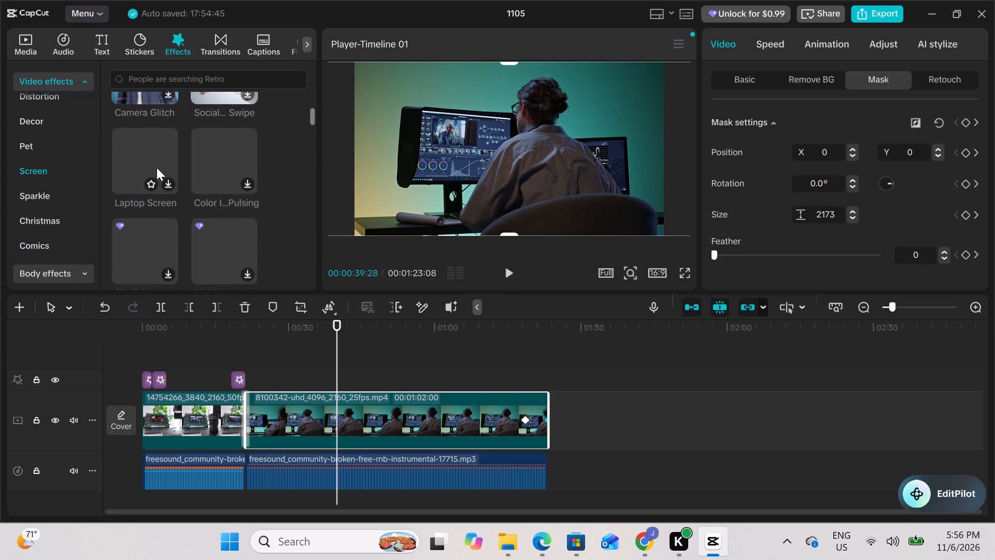
scroll(186, 179, "up", 1)
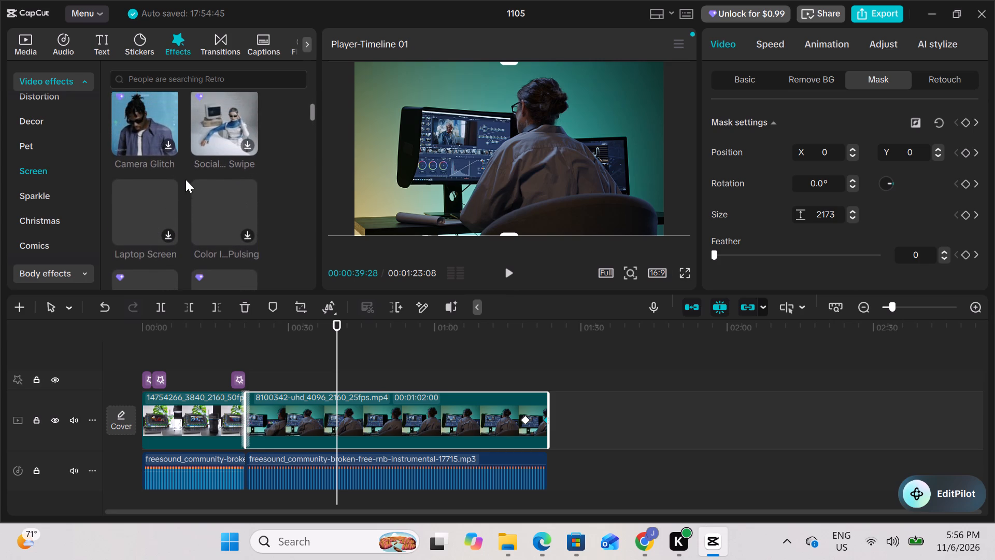
scroll(186, 179, "up", 2)
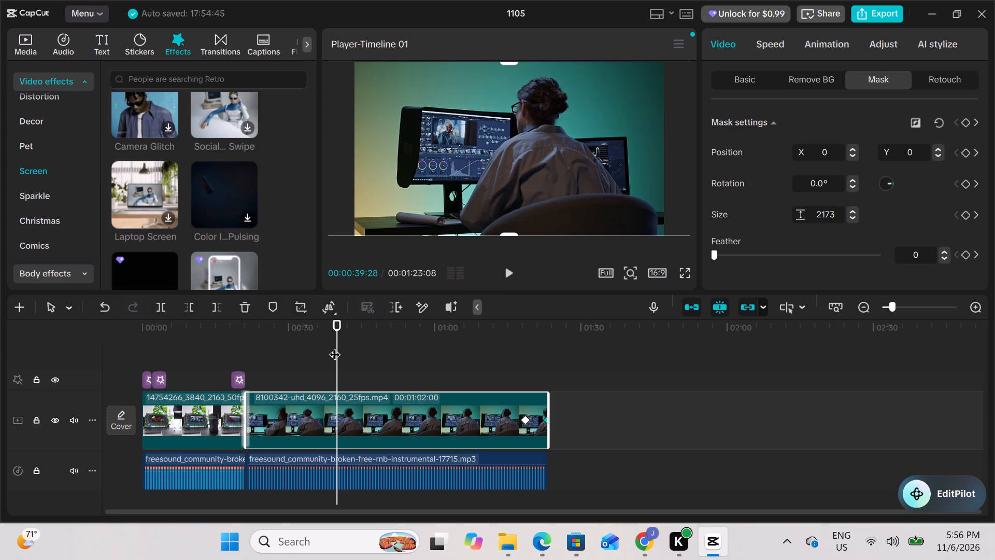
Download the Laptop Screen video effect and add it at the start of the timeline, 00:00:00:00.
left_click_drag(340, 349, 141, 336)
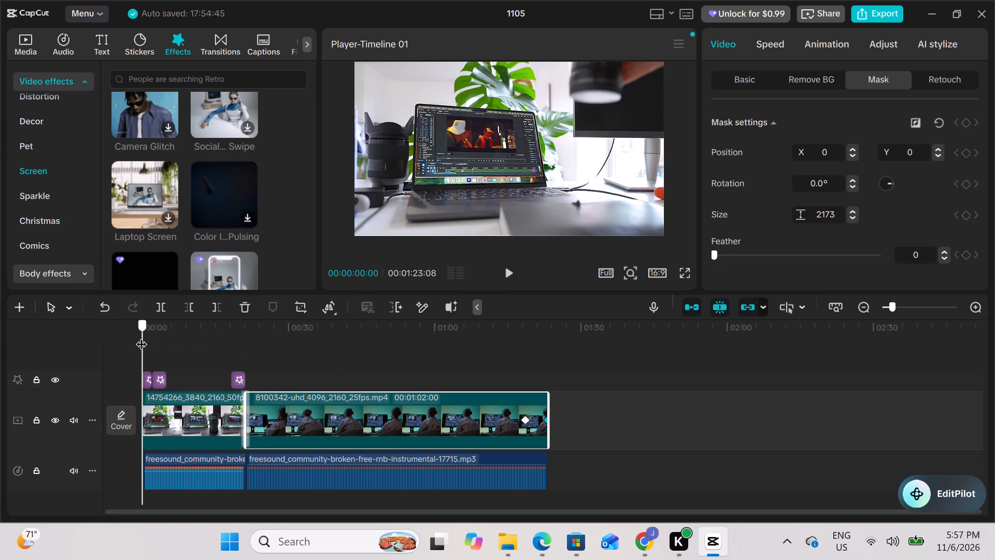
left_click_drag(141, 336, 140, 336)
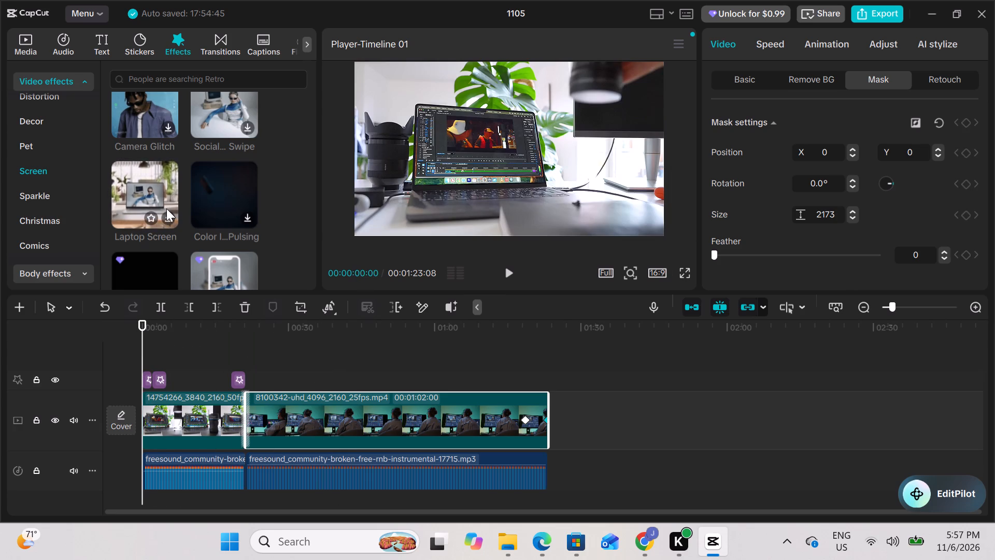
left_click(168, 215)
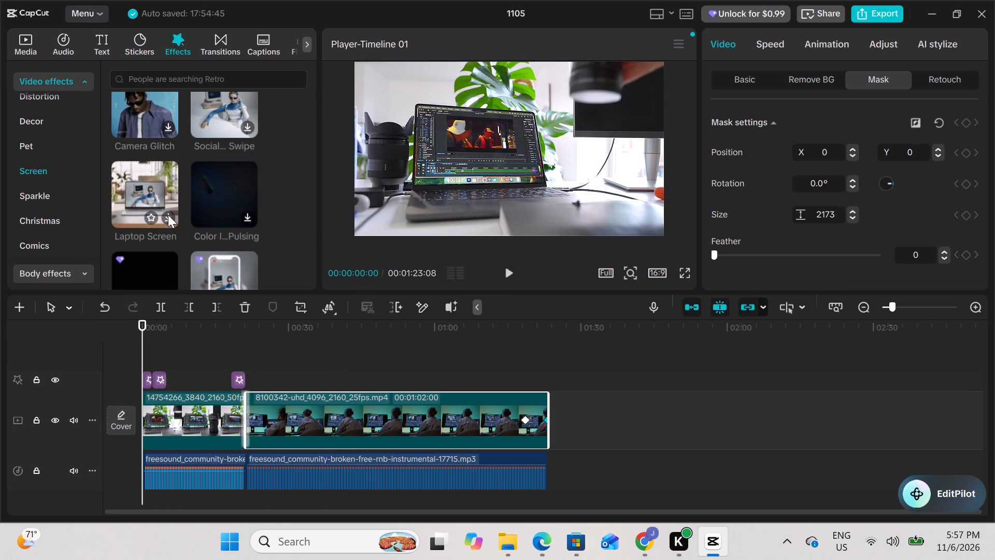
left_click(168, 215)
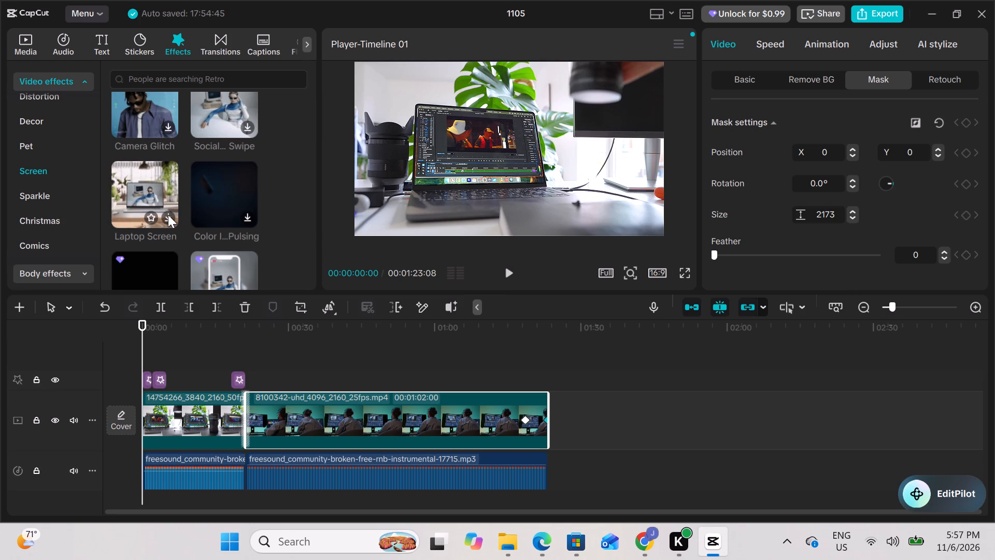
double_click(168, 215)
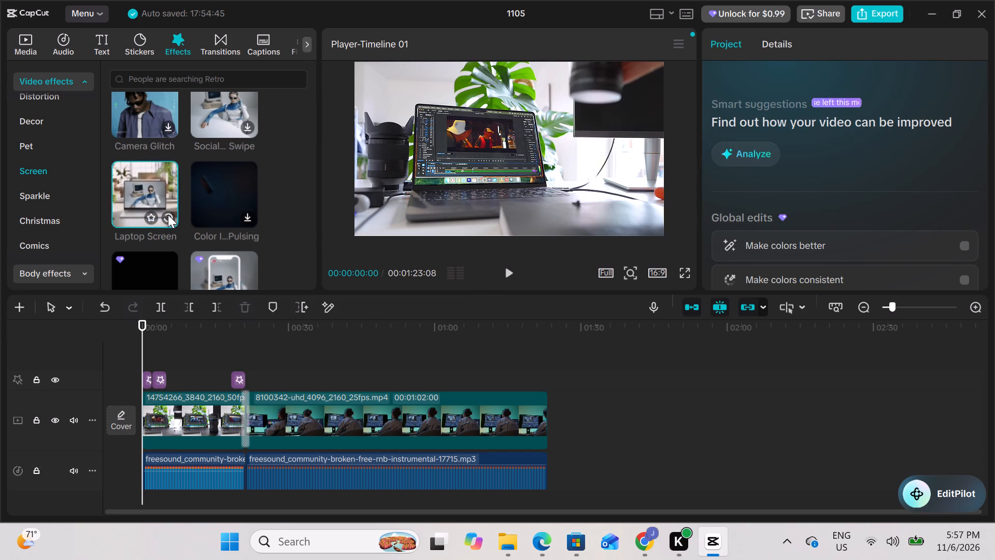
left_click(168, 215)
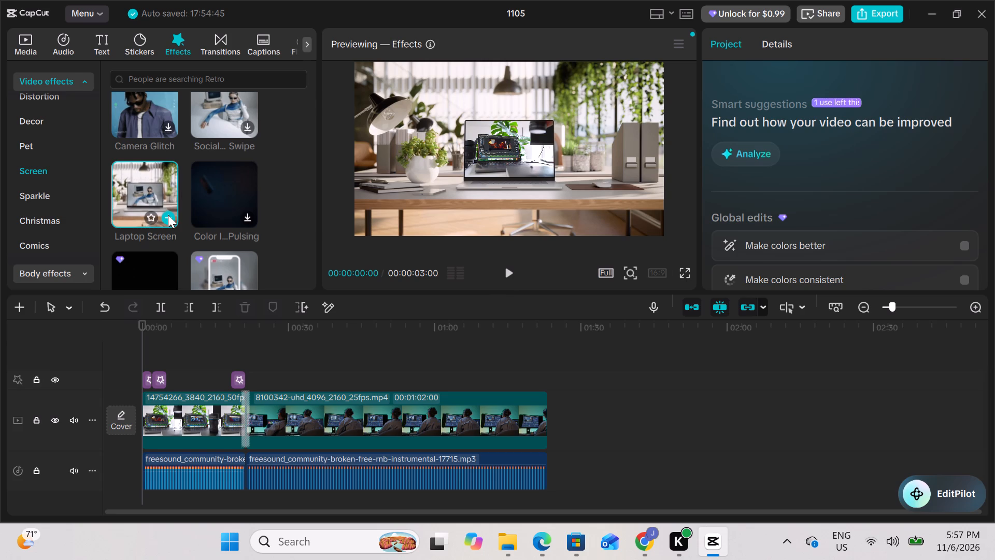
left_click(168, 215)
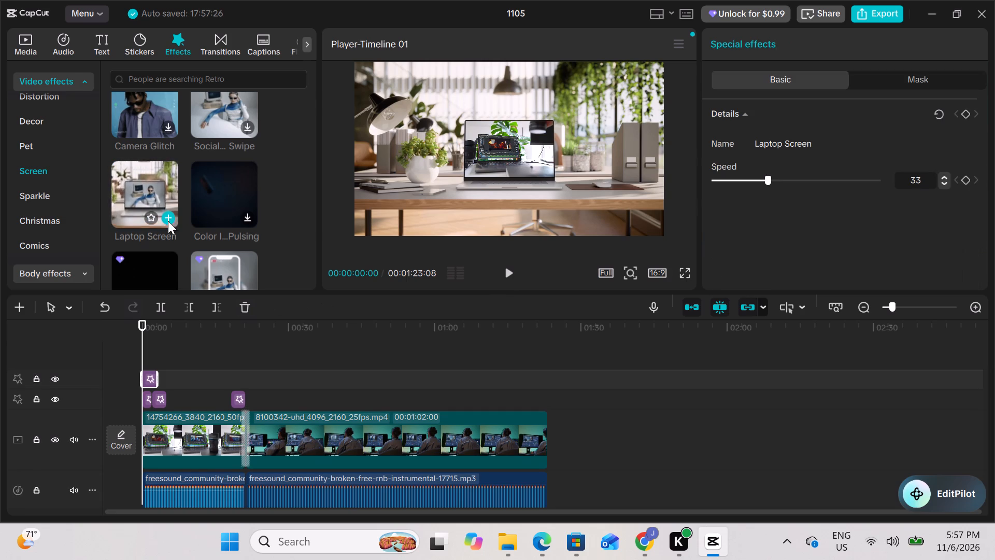
Play the opening with the Laptop Screen effect and delete the Zoom Out effect over the first video clip.
left_click(506, 264)
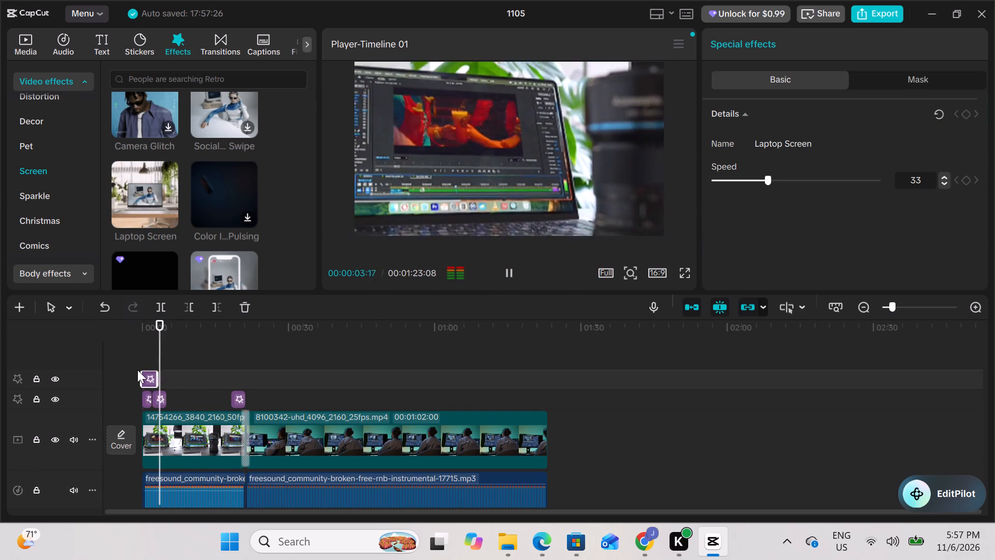
left_click(161, 401)
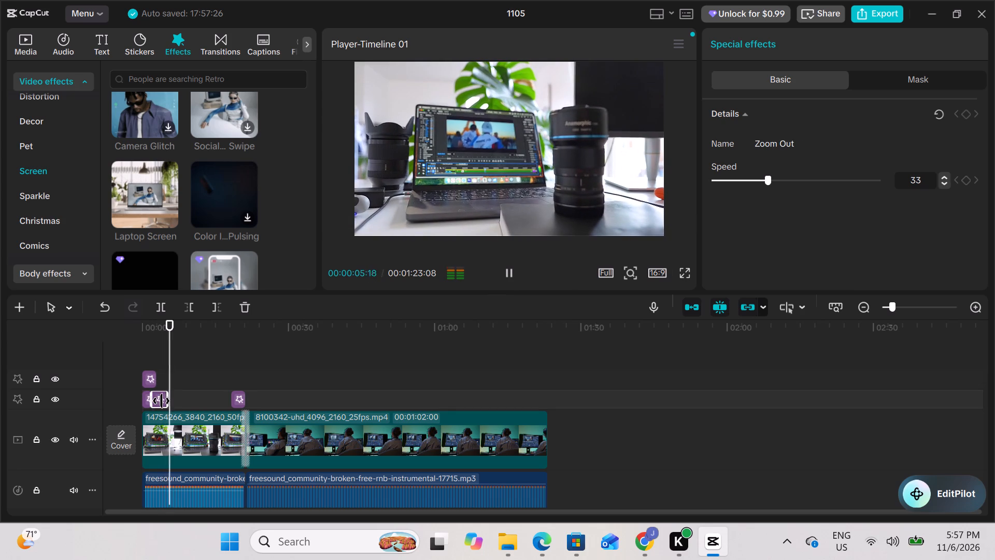
key("BackSpace")
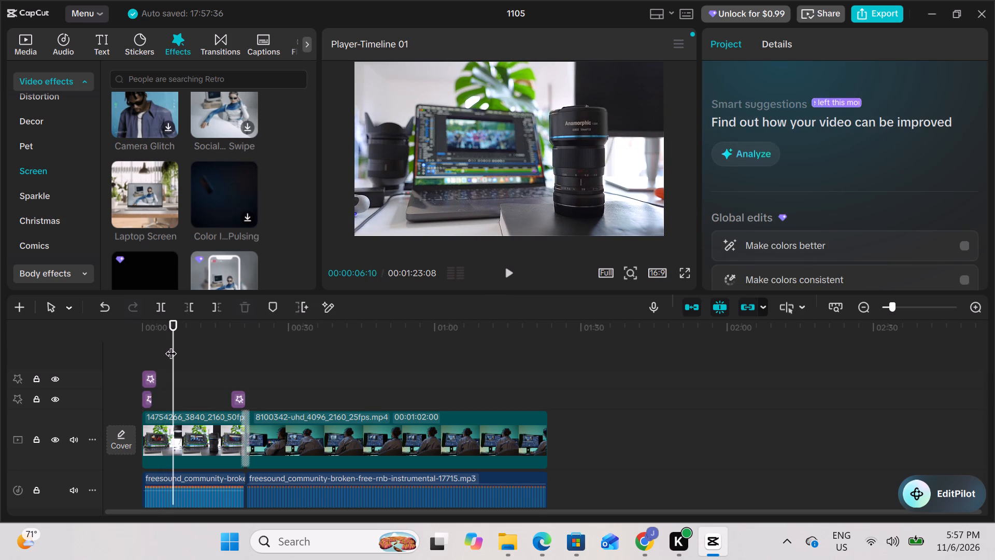
Replay the opening from 00:00:00:00 and delete the short effect beneath Laptop Screen at the start of the timeline.
left_click_drag(170, 345, 127, 344)
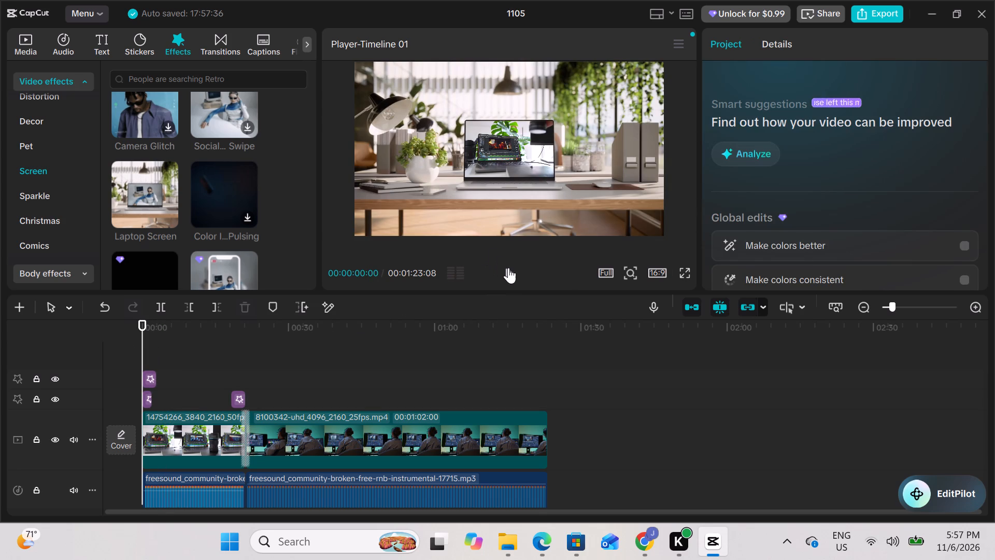
left_click(509, 268)
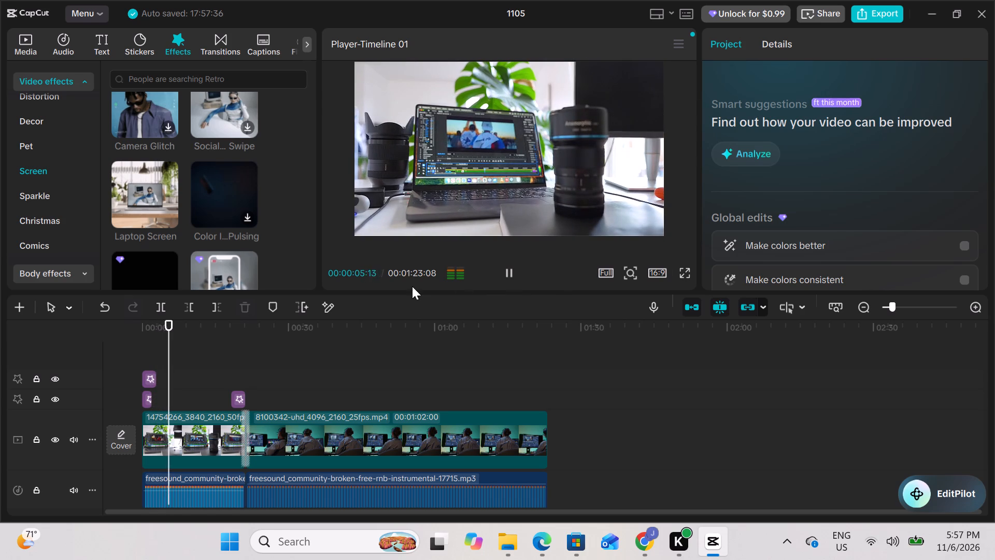
left_click(148, 400)
key("BackSpace")
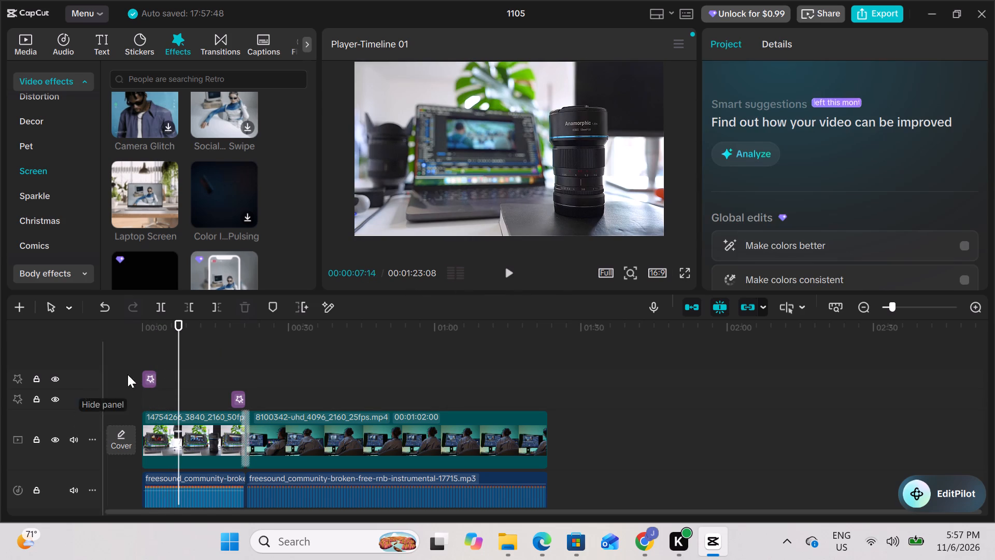
Move the Laptop Screen effect down onto the effect track directly above the video, starting at 00:00:00:00.
left_click(149, 376)
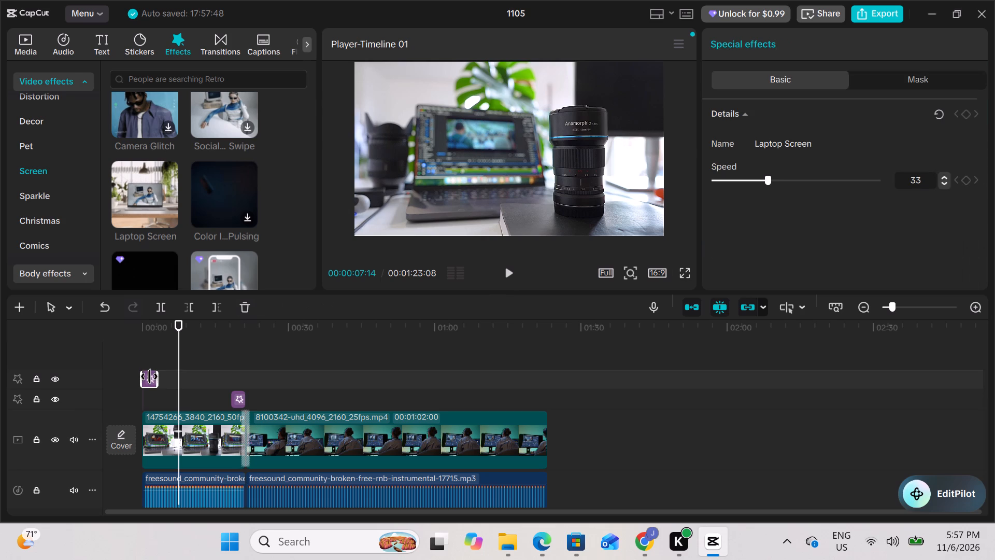
left_click_drag(149, 376, 154, 398)
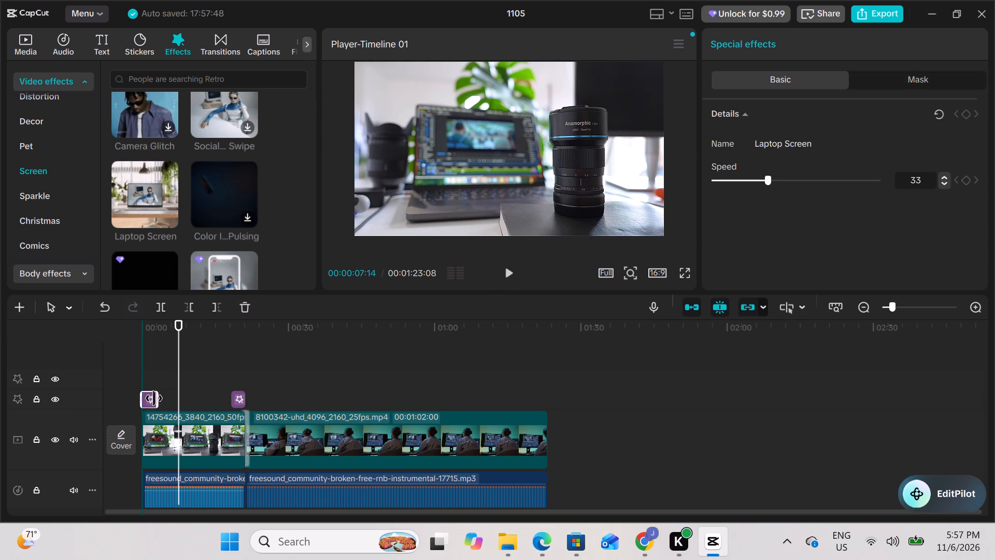
left_click_drag(154, 398, 152, 402)
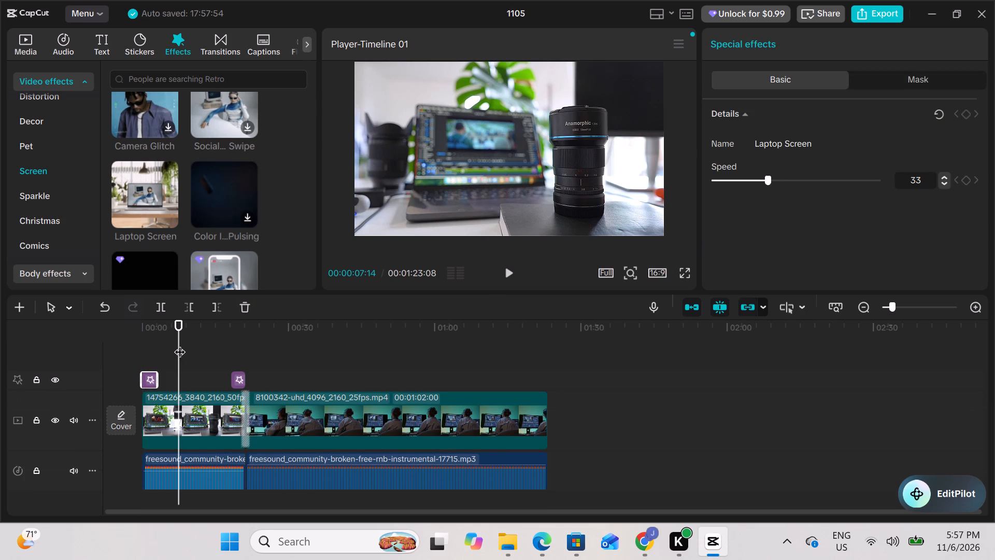
Play the opening from 00:00:00:00 to check the Laptop Screen effect, pausing at 00:00:02:23.
left_click_drag(179, 344, 143, 336)
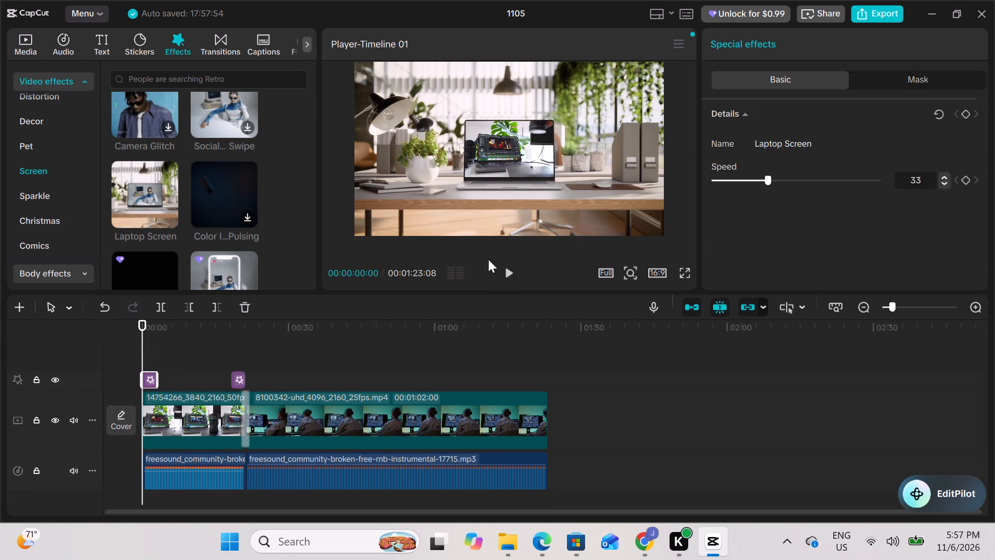
left_click(505, 274)
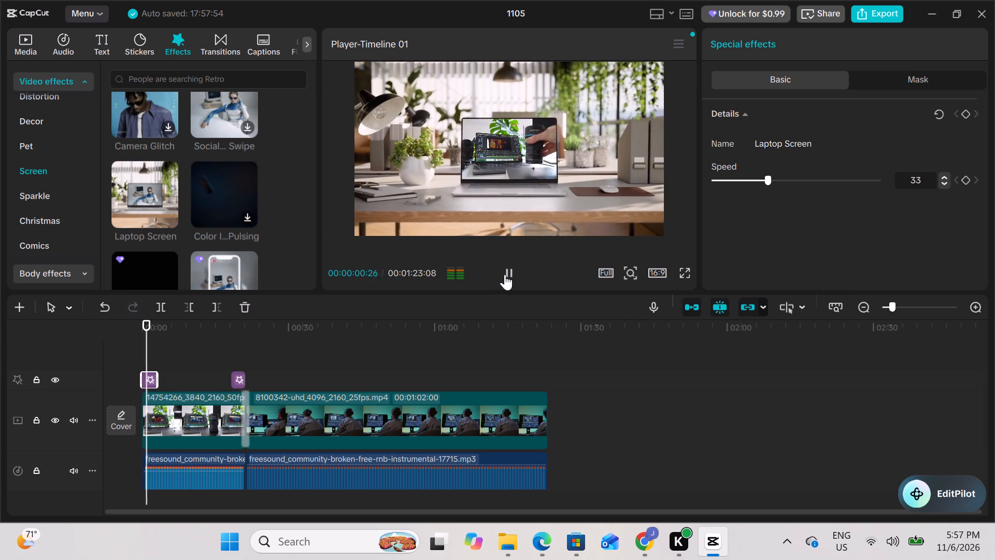
left_click(505, 274)
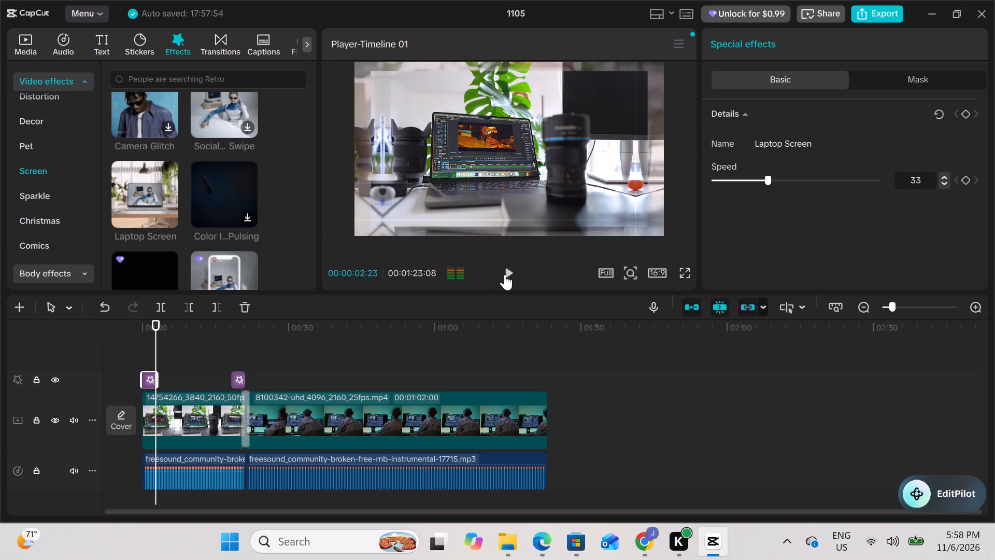
Shorten the Laptop Screen effect slightly by trimming its end, with the playhead at 00:00:01:19.
left_click(154, 347)
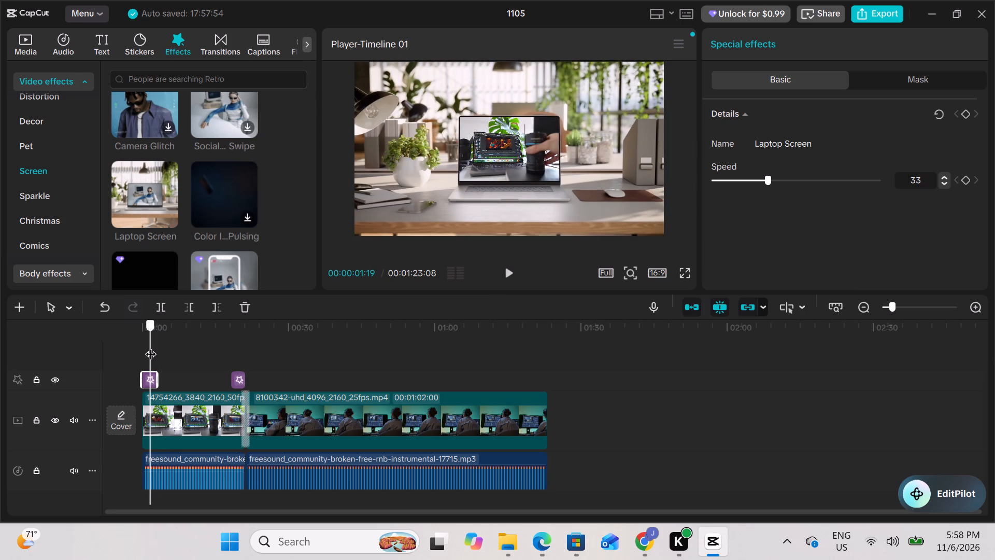
left_click_drag(158, 375, 153, 376)
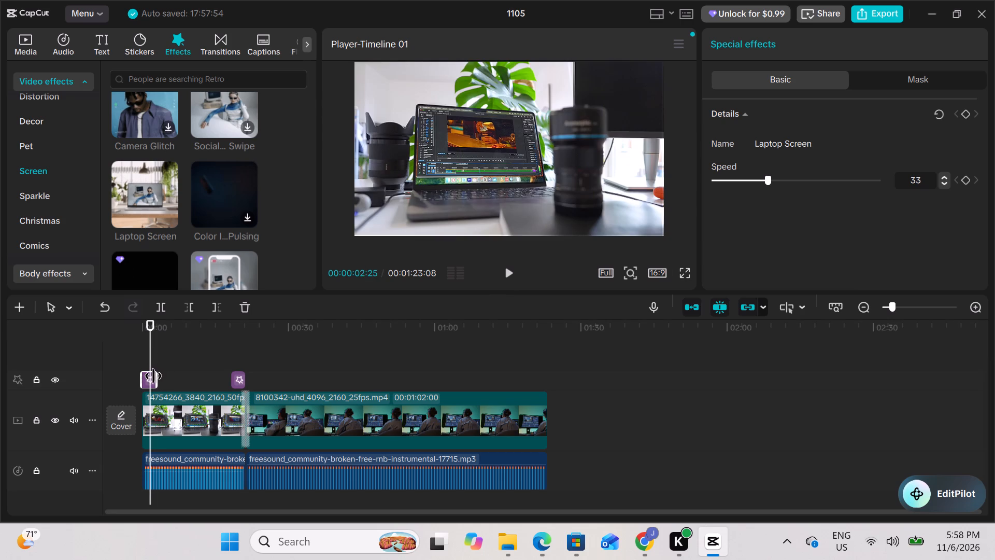
left_click_drag(153, 376, 152, 376)
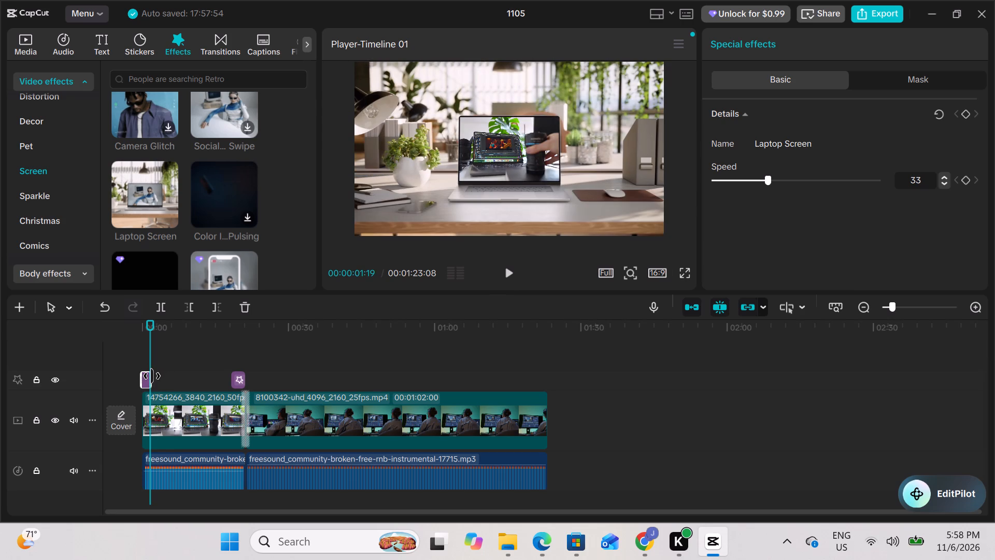
left_click_drag(152, 376, 152, 375)
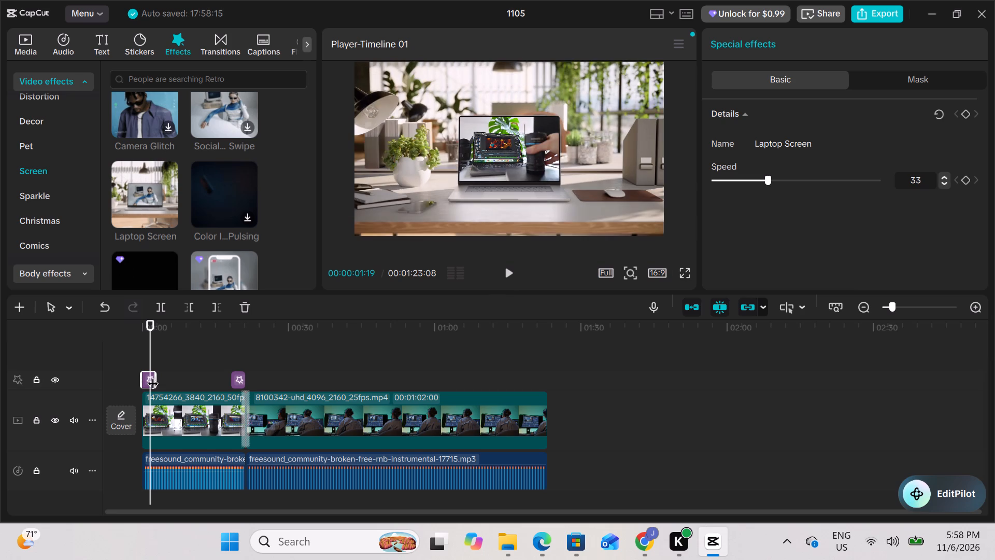
Play the trimmed opening, replay it from 00:00:00:00 through the transition into the second clip, and pause at 00:00:30:25.
left_click(511, 268)
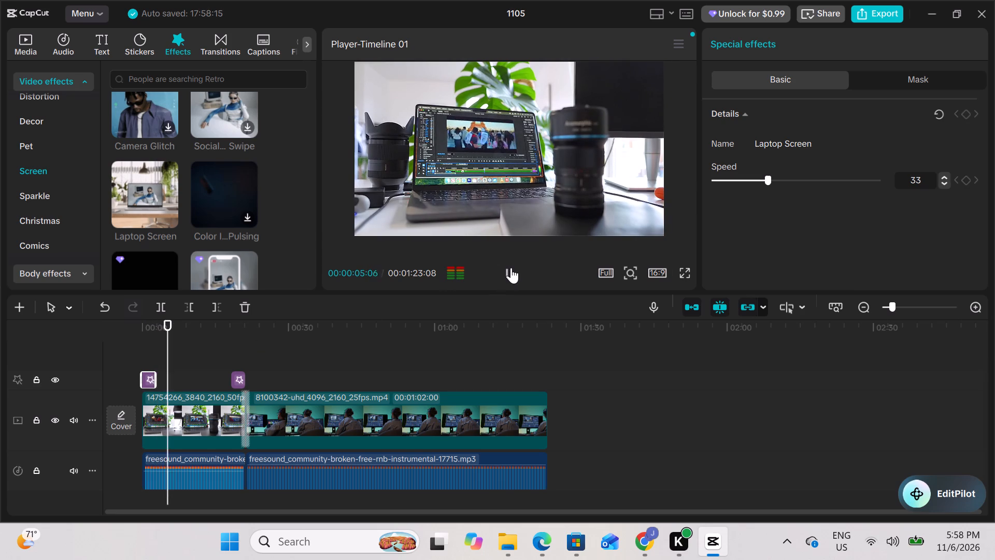
left_click_drag(175, 347, 156, 347)
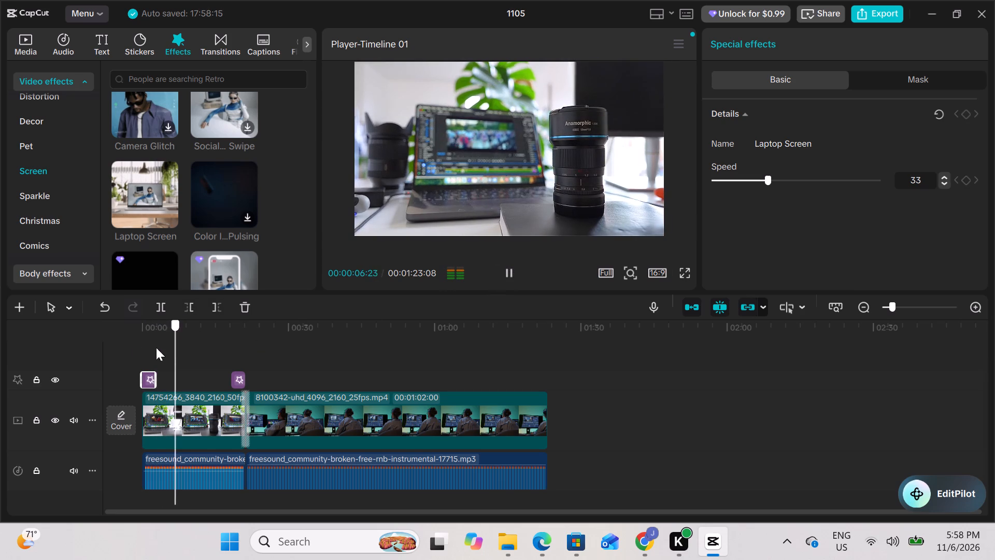
left_click_drag(156, 347, 129, 347)
left_click(504, 267)
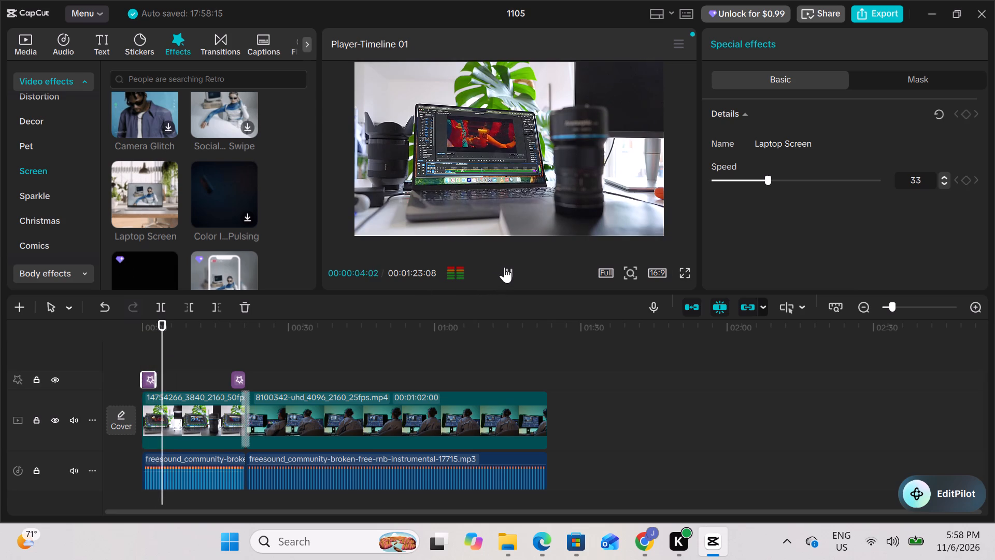
left_click(504, 267)
left_click(504, 267)
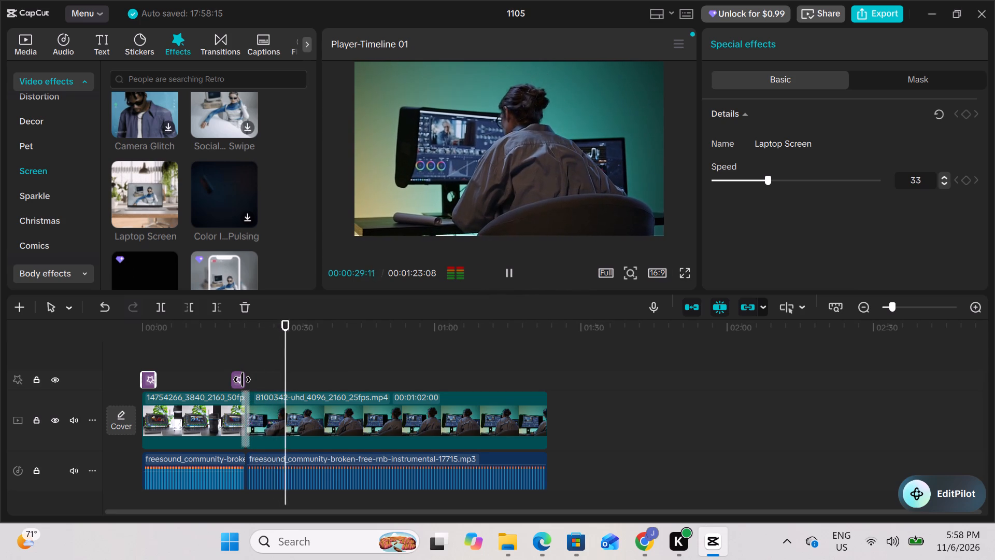
left_click(507, 269)
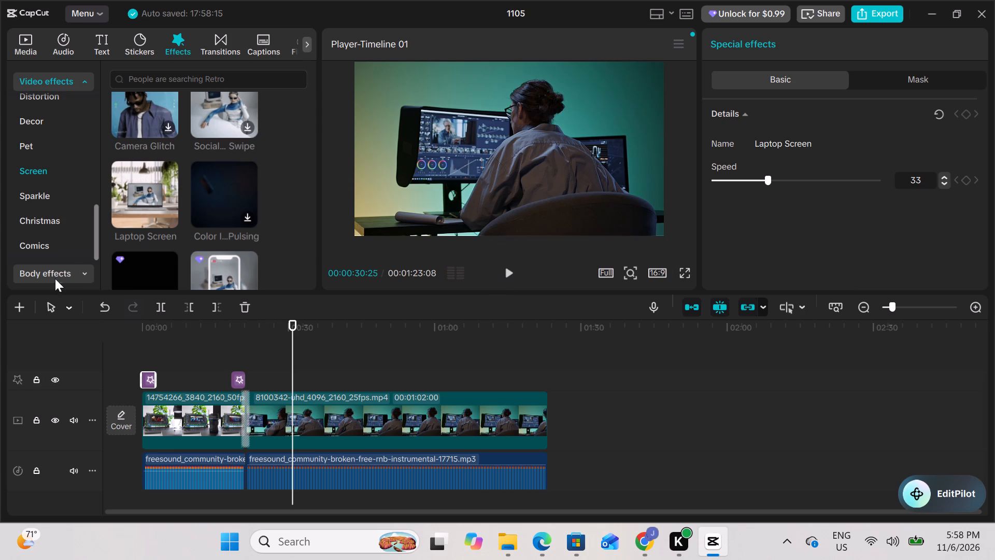
Browse the video effect categories, look through the Trending effects, and check the favorite effects.
scroll(26, 203, "down", 2)
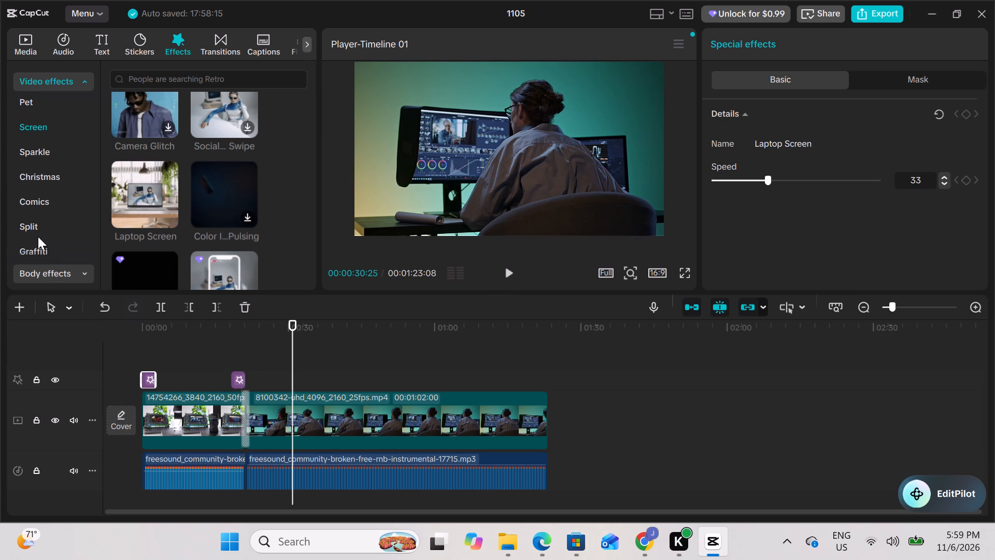
scroll(38, 236, "up", 2)
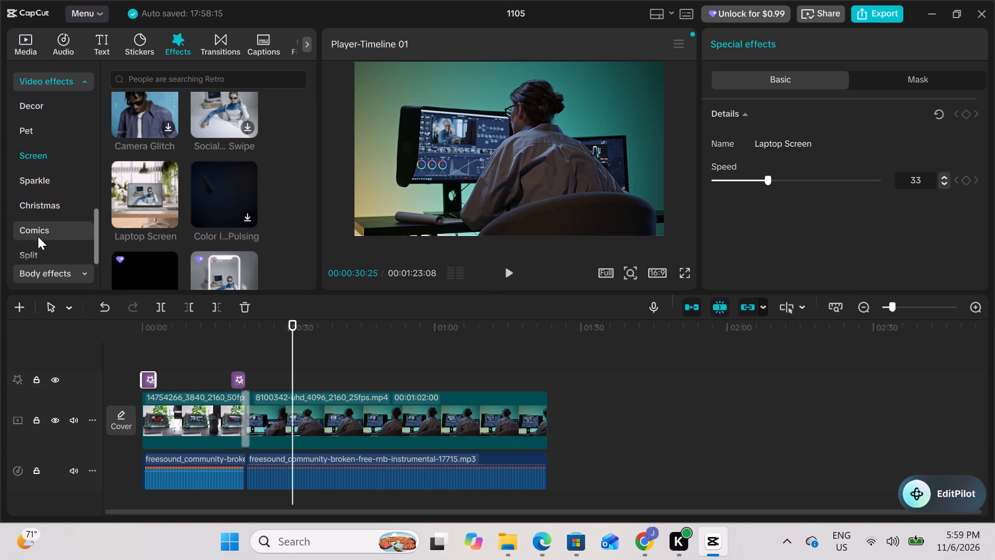
scroll(38, 236, "up", 1)
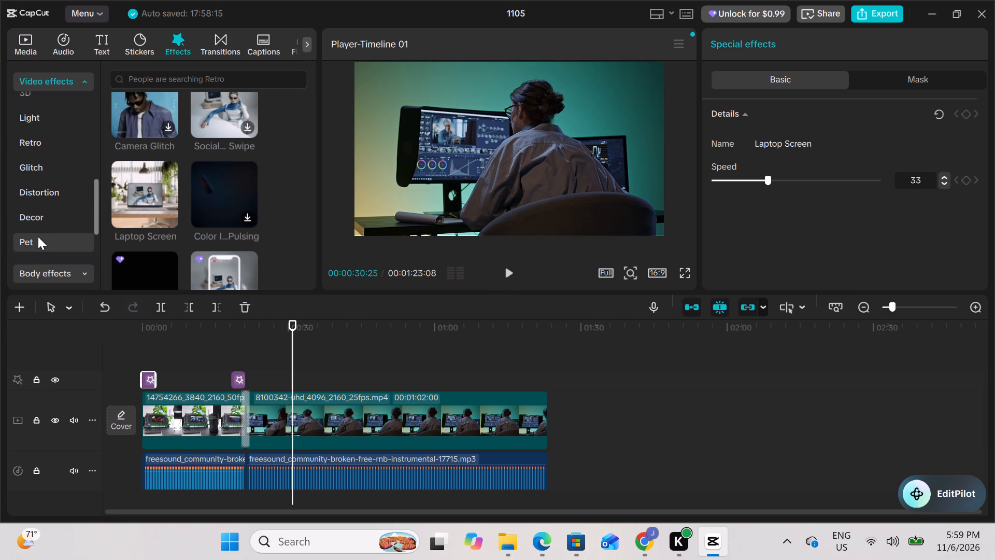
scroll(38, 236, "up", 2)
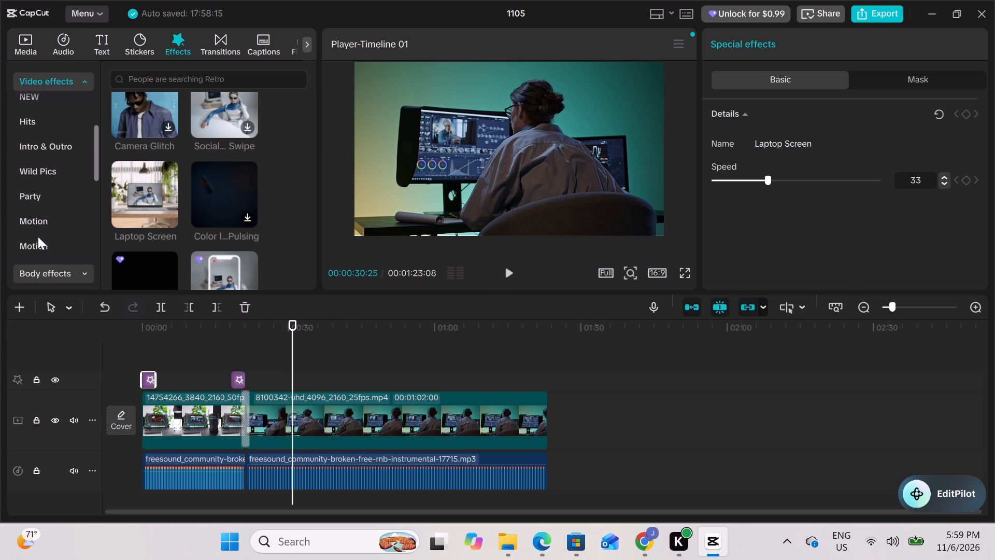
scroll(38, 236, "up", 2)
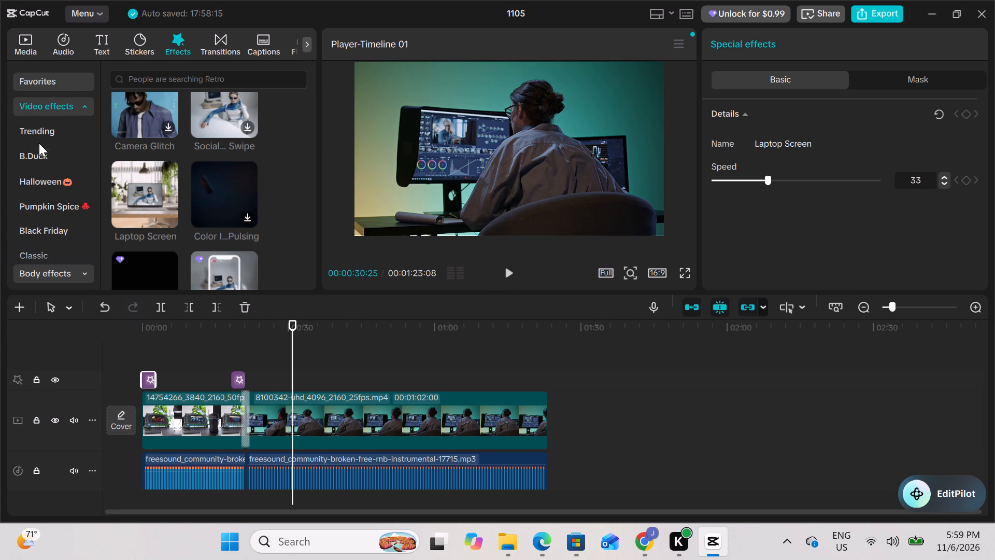
right_click(39, 133)
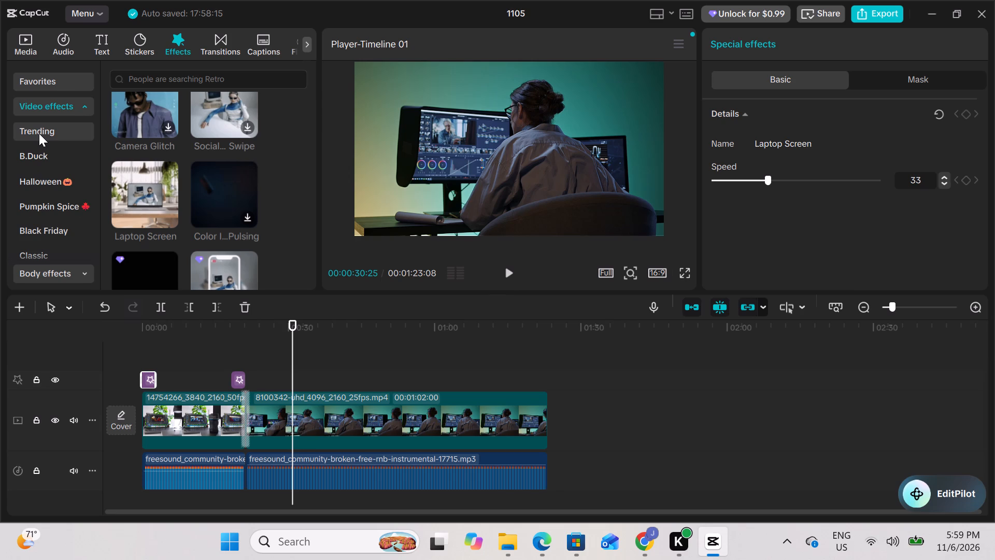
double_click(39, 133)
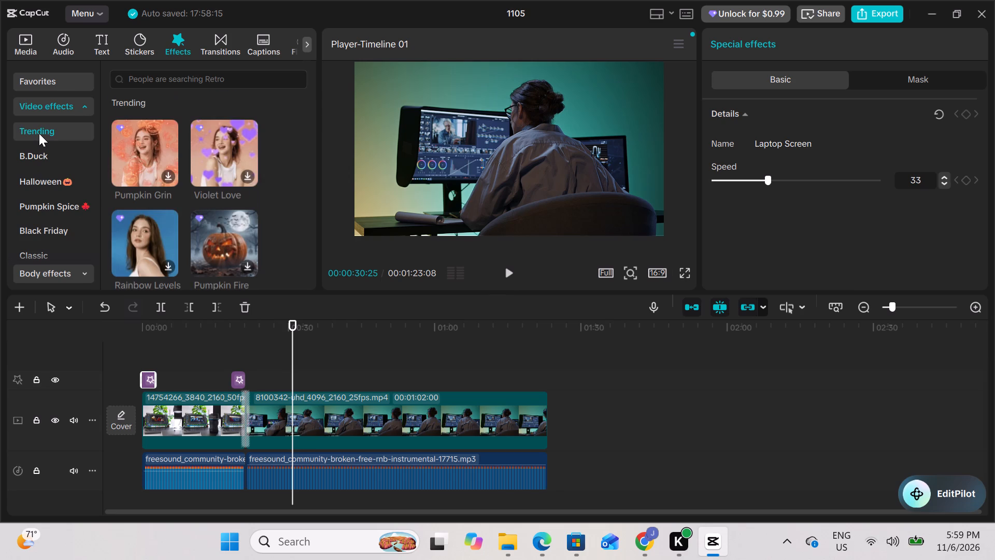
scroll(39, 133, "right", 1)
scroll(198, 209, "down", 1)
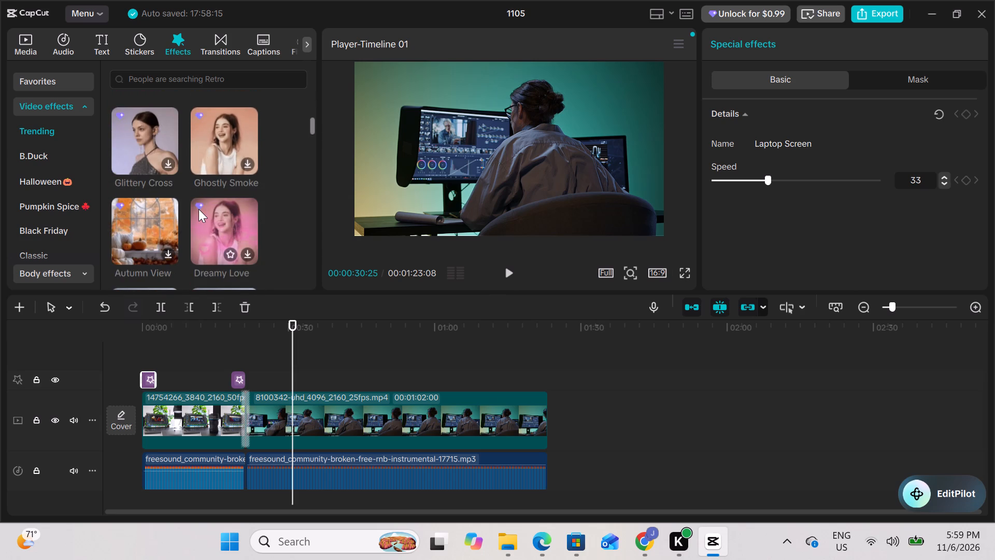
scroll(198, 209, "down", 2)
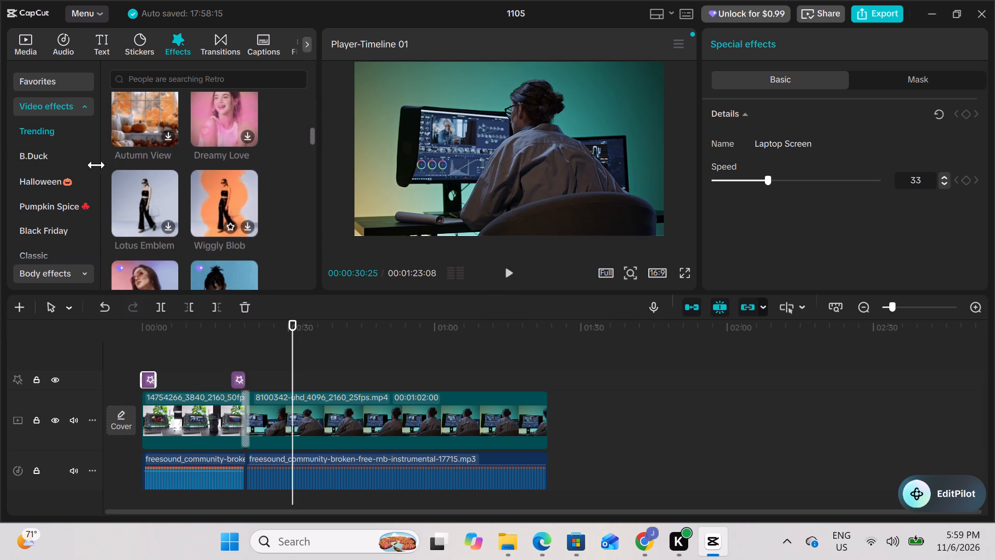
scroll(42, 119, "up", 1)
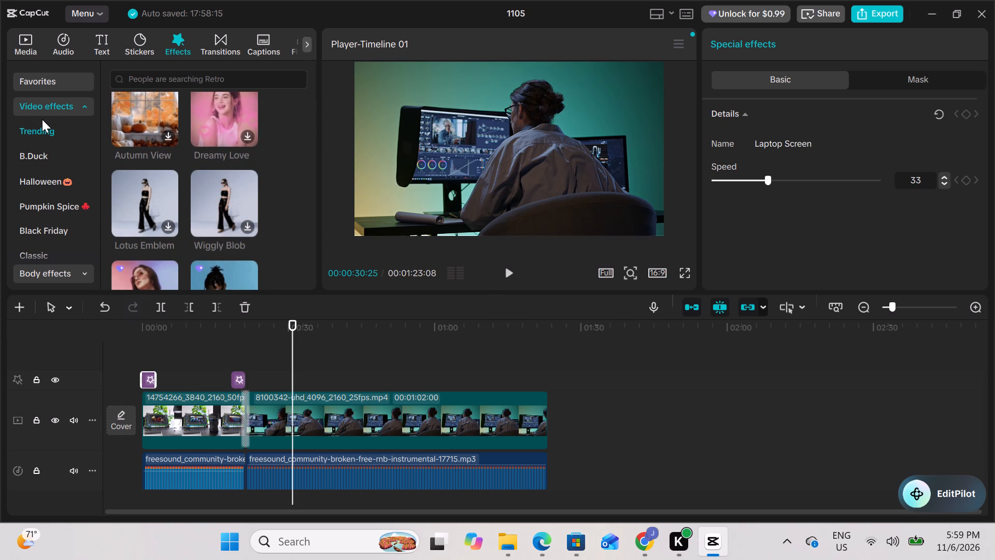
left_click(84, 103)
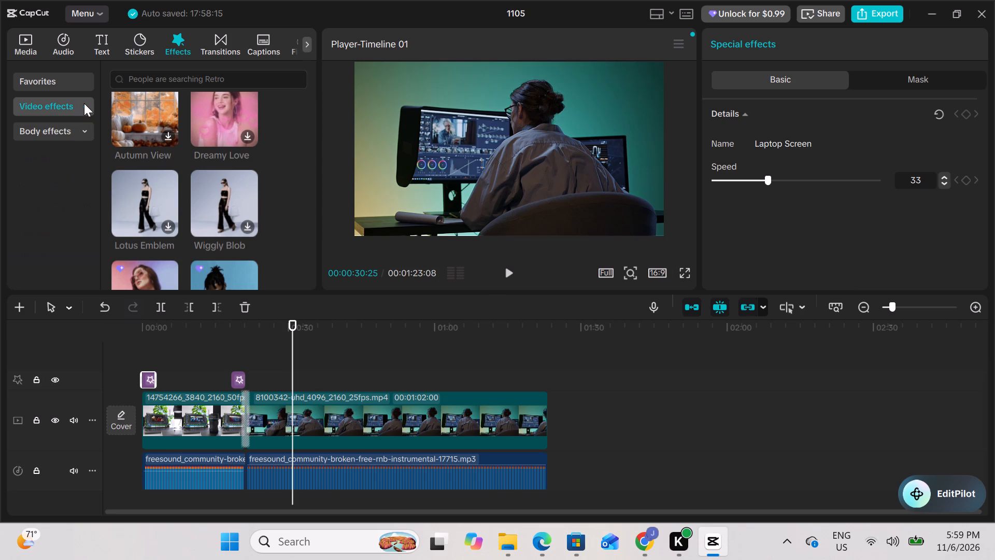
left_click(84, 103)
left_click(65, 82)
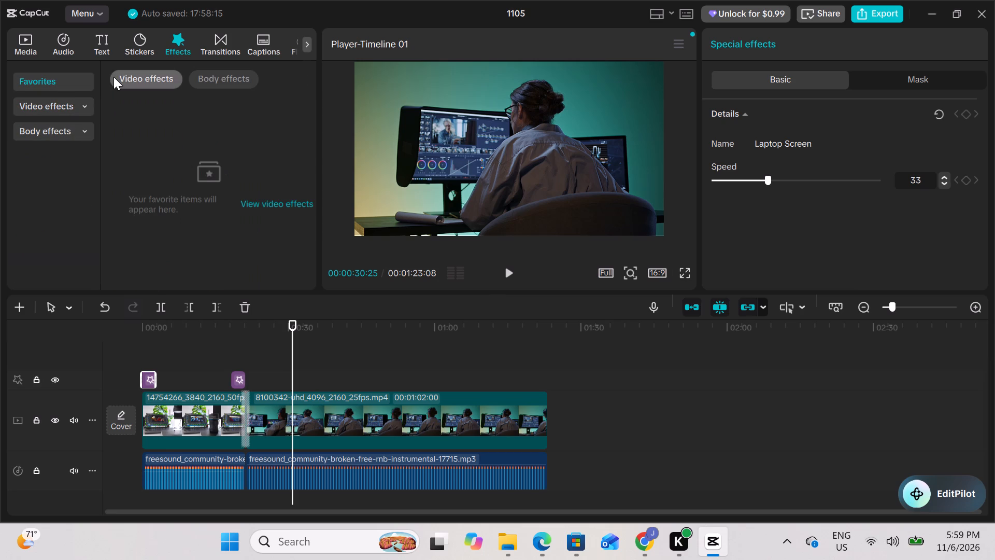
Look through the sticker shapes, favorite sound effects, text options and flash transitions.
left_click(149, 44)
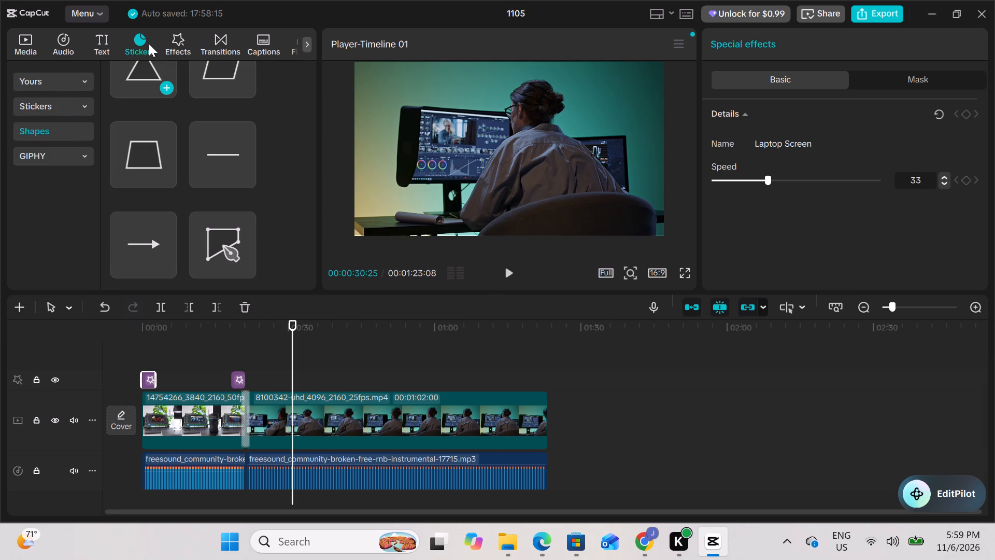
left_click(226, 46)
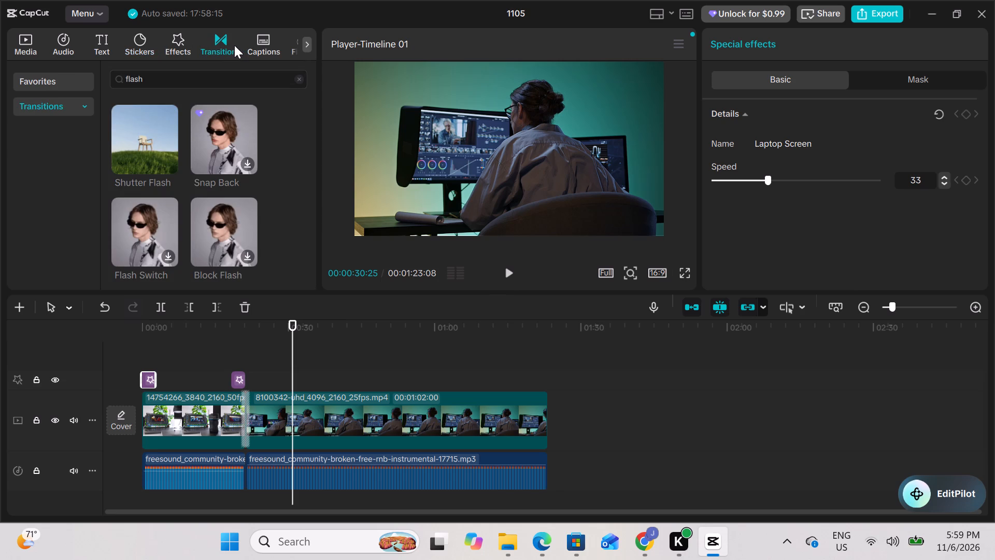
left_click(60, 45)
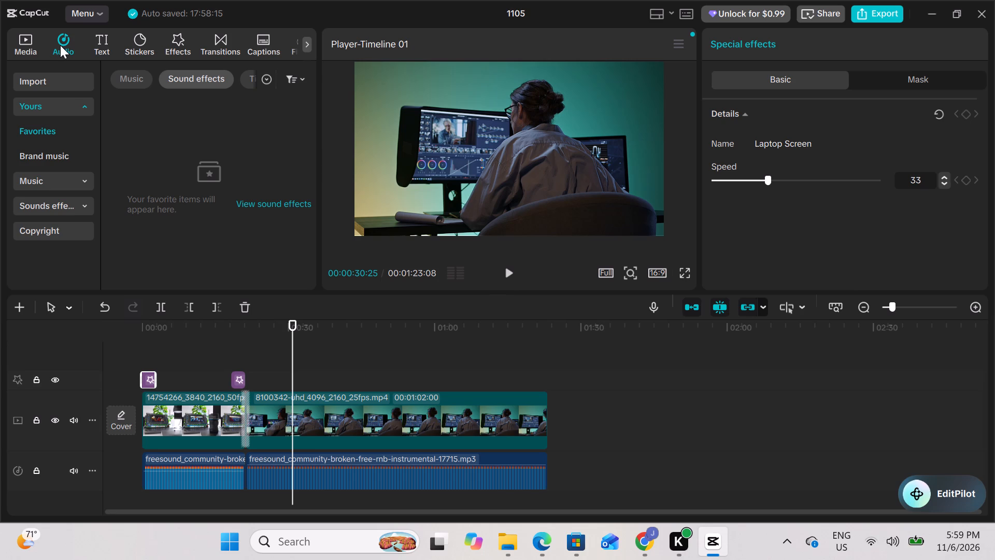
left_click(98, 45)
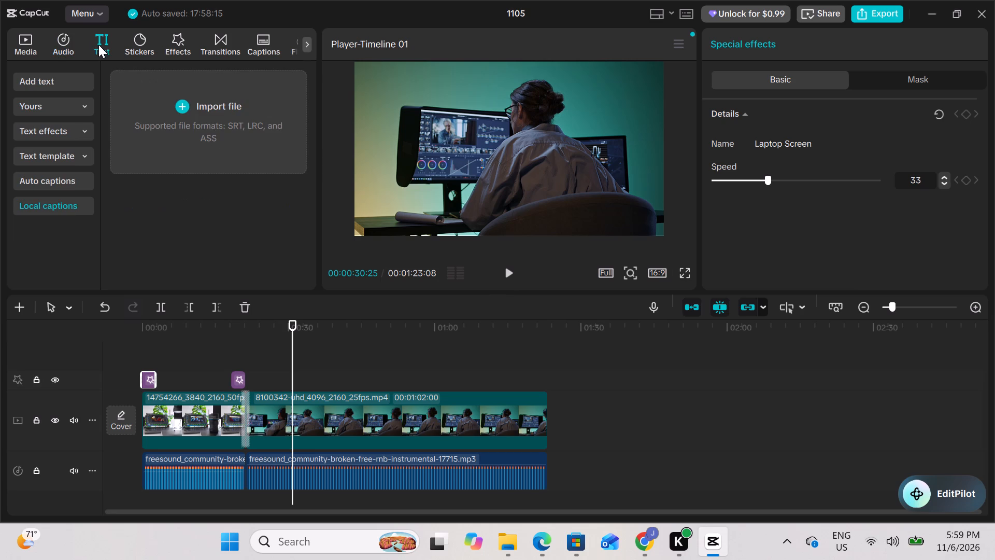
left_click(140, 50)
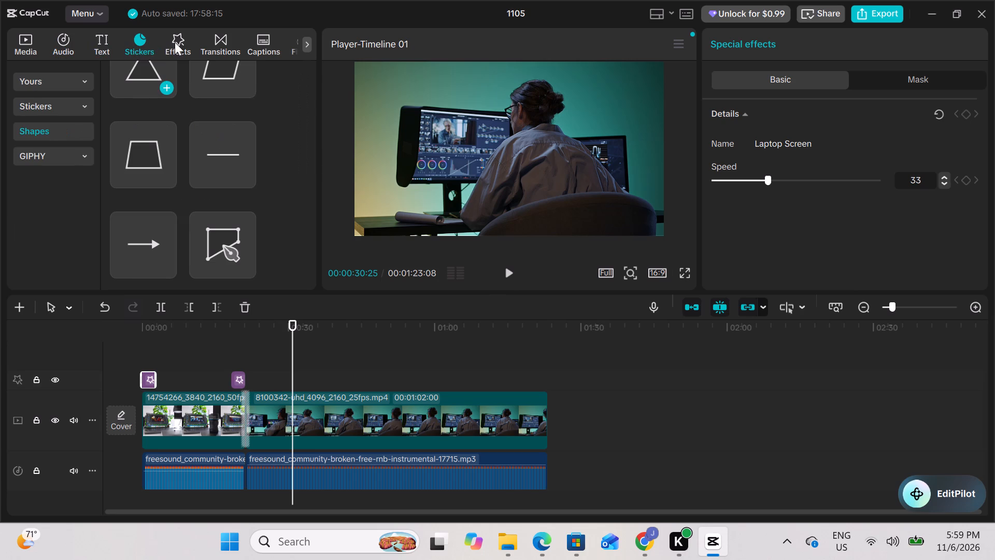
left_click(175, 42)
left_click(224, 39)
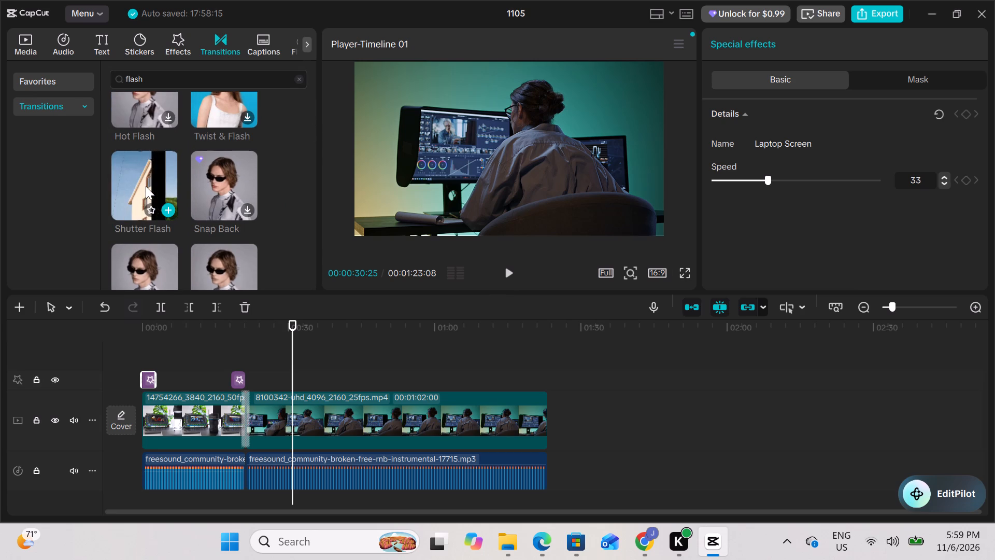
scroll(146, 186, "down", 2)
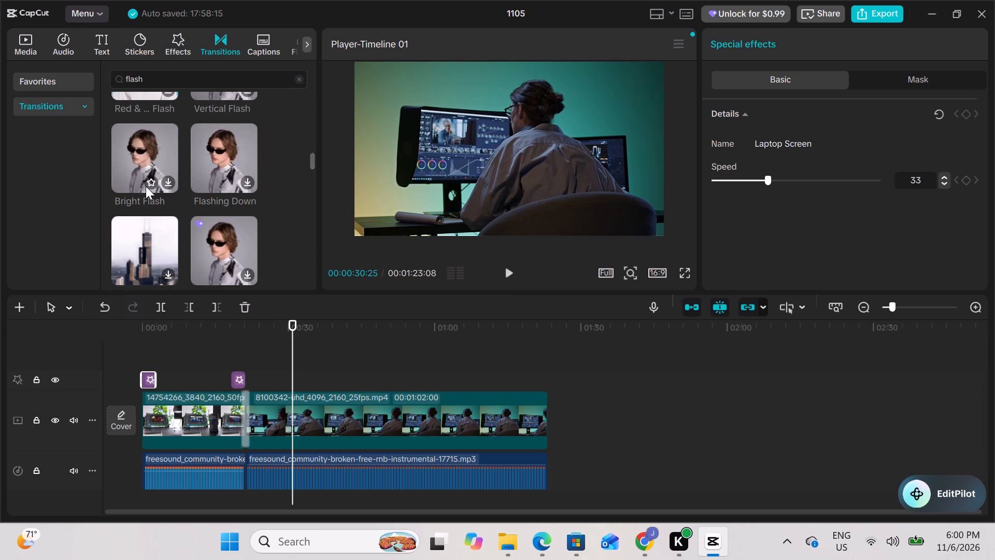
Look through the project's imported media, the timeline import area and the cloud space.
left_click(19, 47)
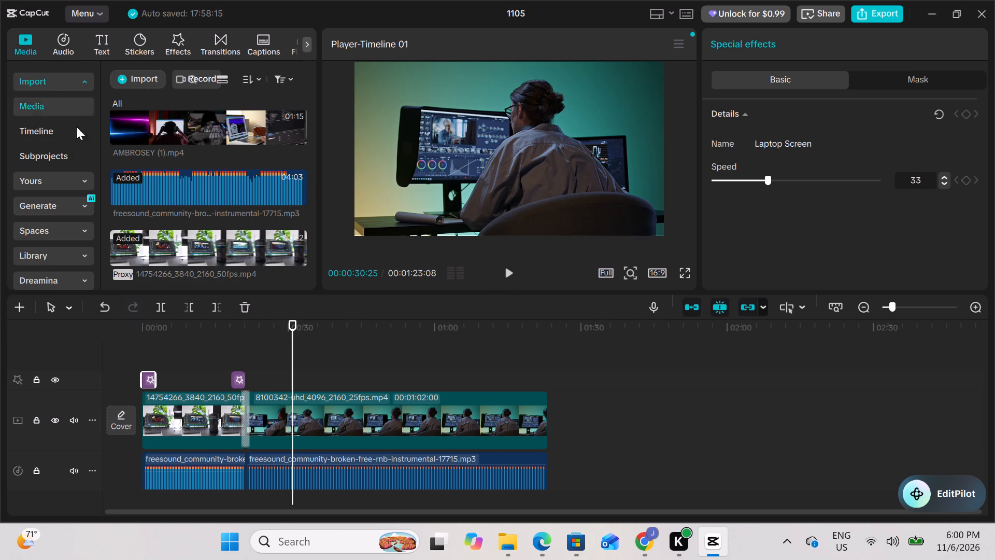
scroll(73, 157, "down", 1)
scroll(52, 194, "down", 1)
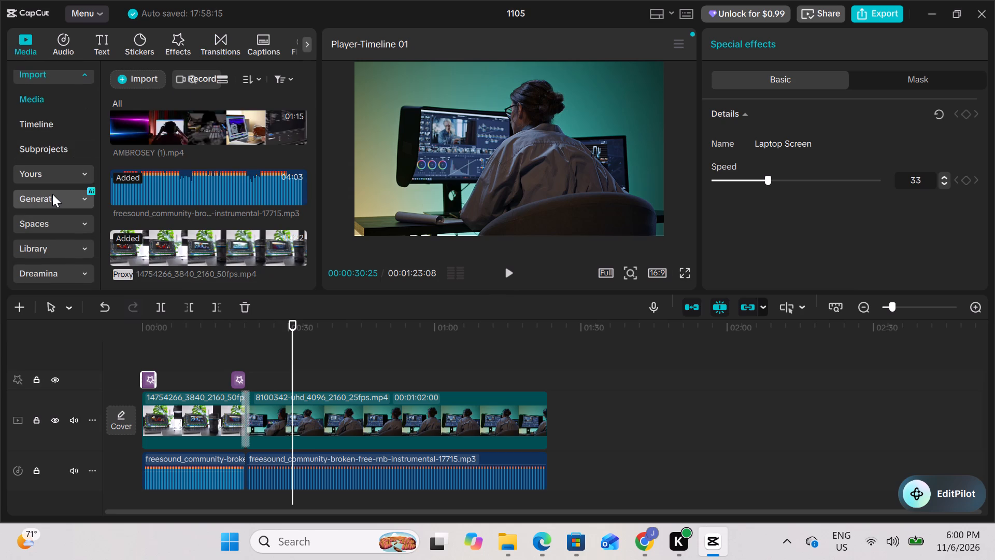
scroll(52, 194, "down", 1)
scroll(157, 205, "down", 1)
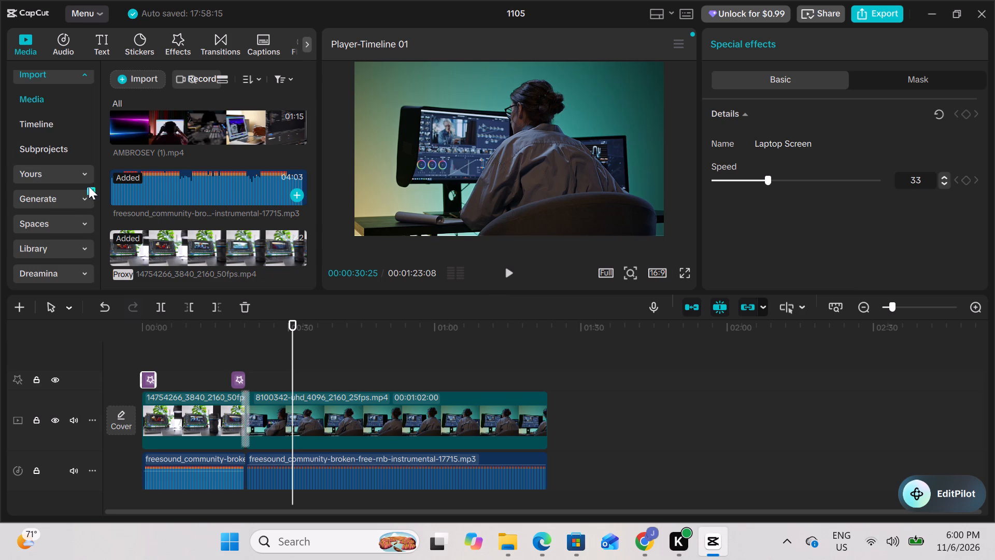
left_click(38, 129)
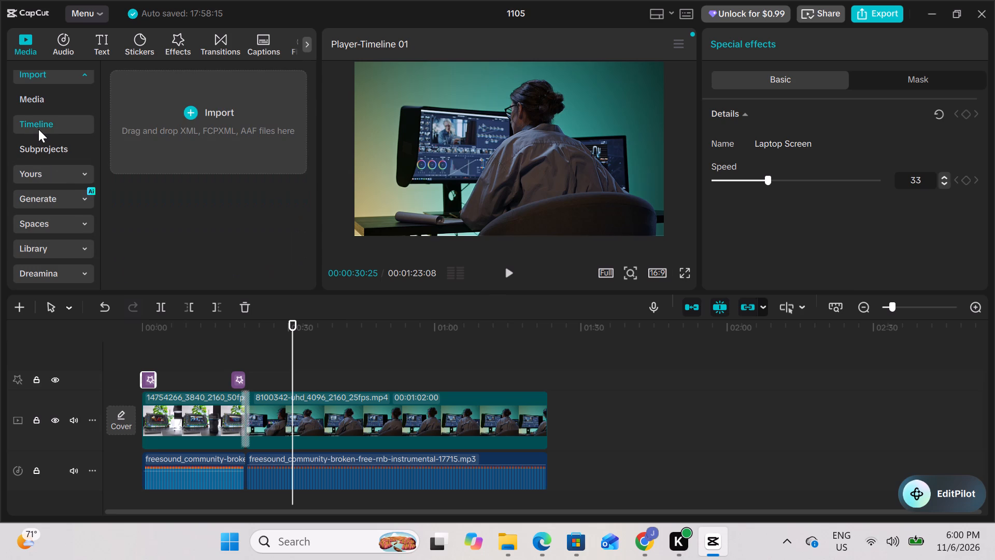
left_click(48, 221)
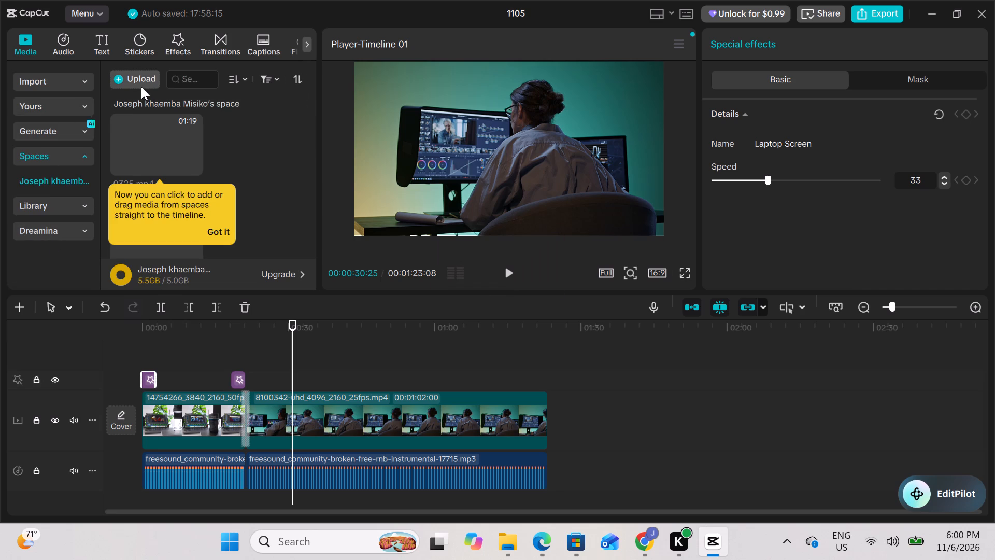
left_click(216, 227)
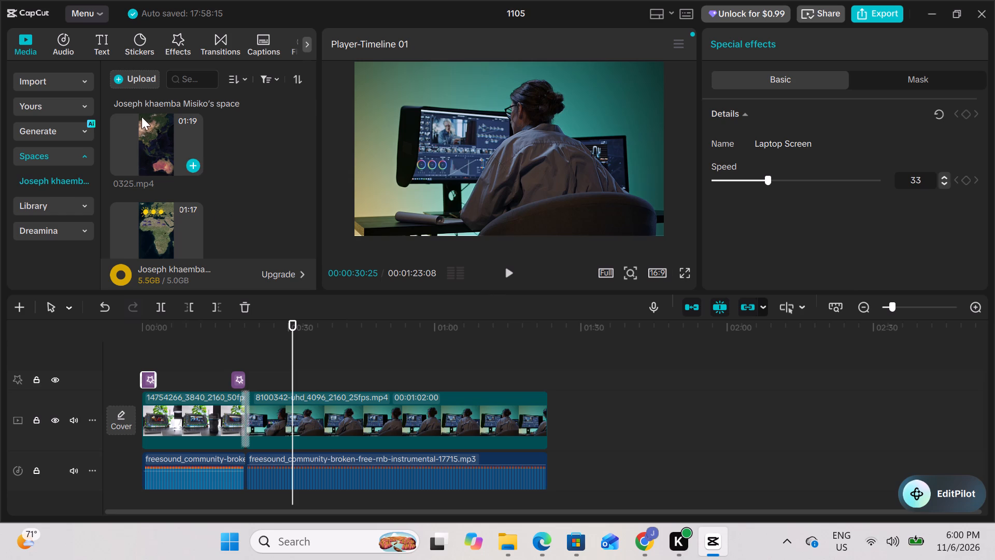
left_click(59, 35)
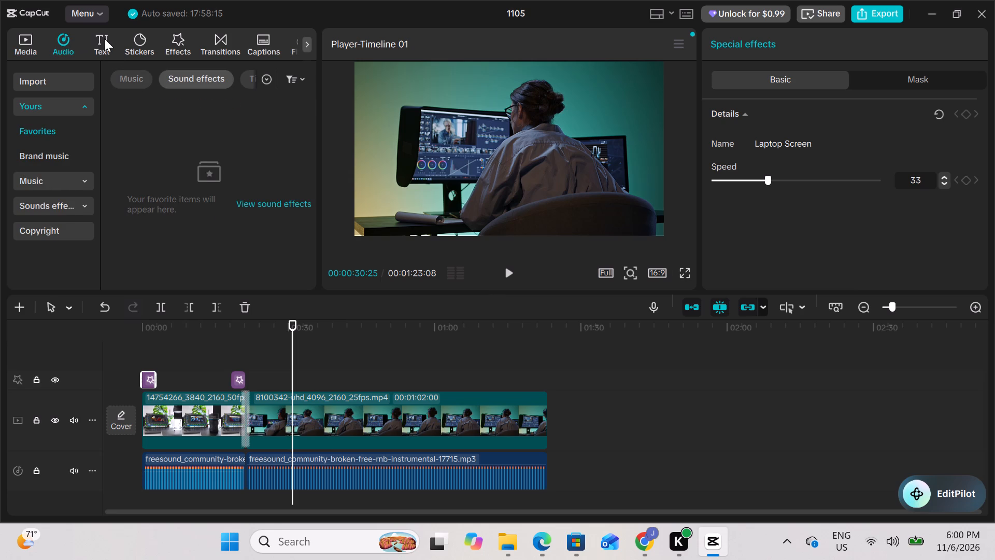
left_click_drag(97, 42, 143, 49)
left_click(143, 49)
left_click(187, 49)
Browse the transition categories and look through the Mask transitions.
left_click(217, 45)
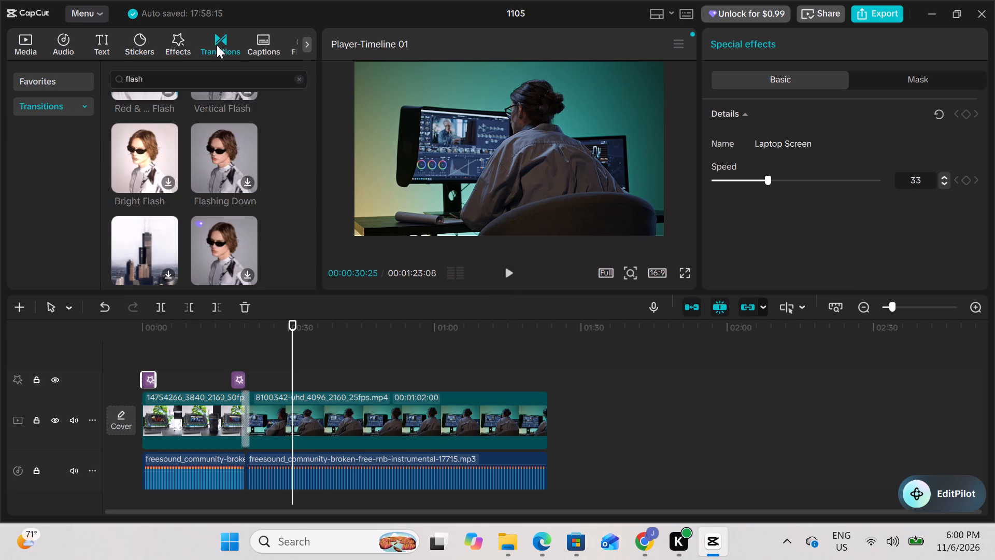
left_click(79, 105)
scroll(72, 153, "down", 1)
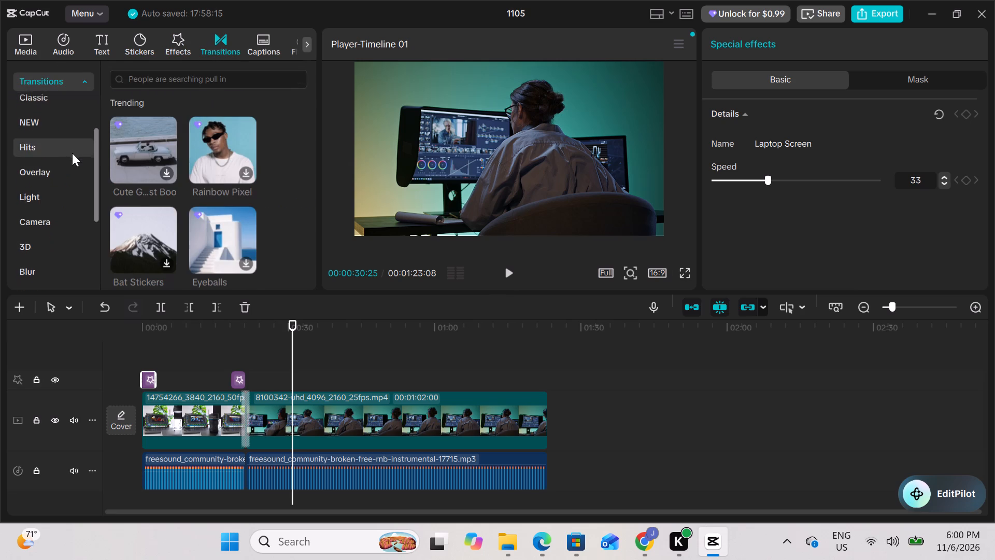
scroll(72, 153, "down", 2)
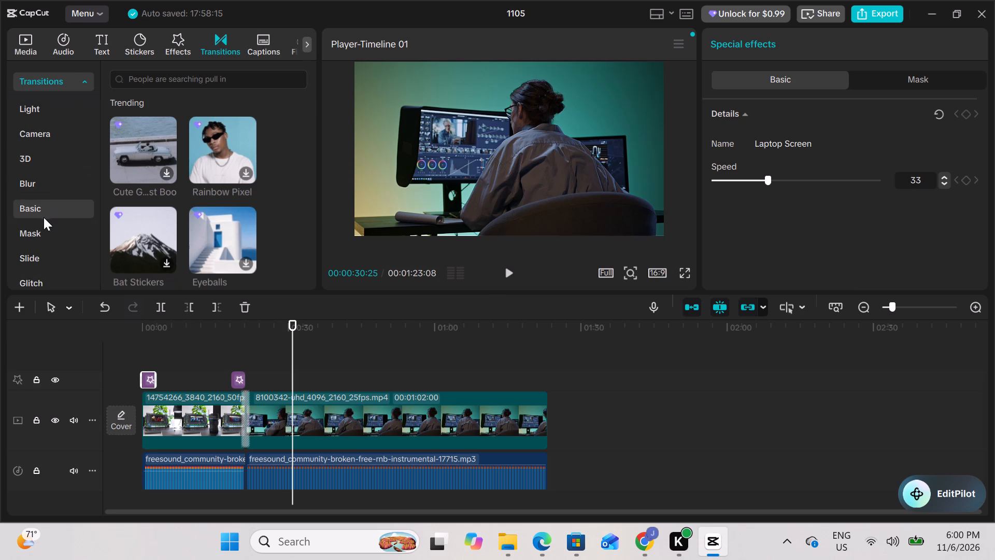
left_click(44, 230)
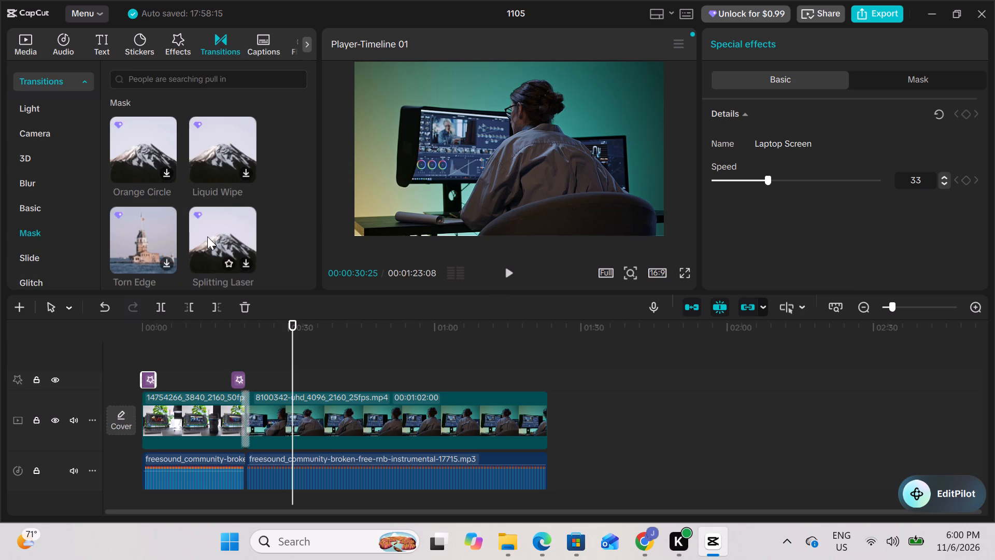
scroll(207, 236, "down", 1)
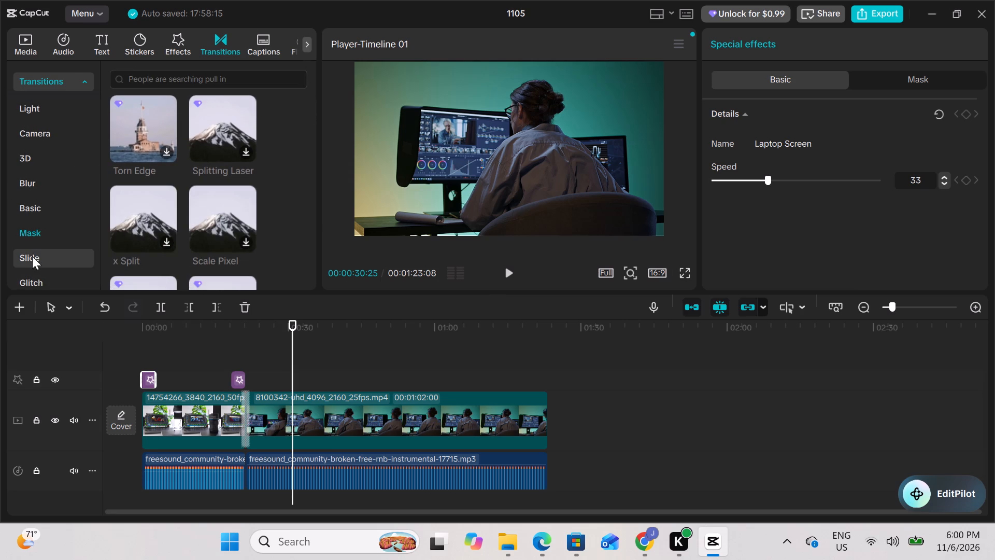